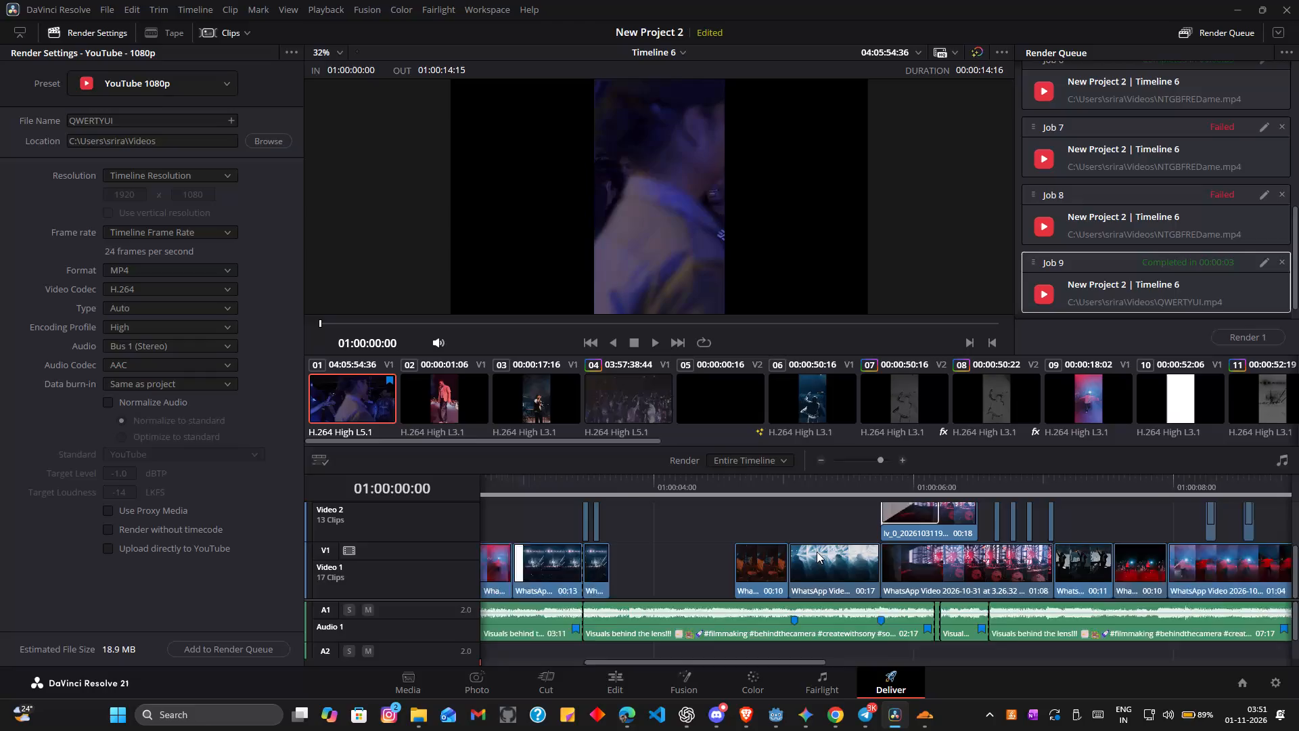
# Find the black gap between title texts in the closing clip lv_0_20261031194757.mp4, selecting the clip and parking the playhead at 01:00:11:23.
pyautogui.moveTo(993, 550); pyautogui.dragTo(726, 527, button='middle')
pyautogui.moveTo(1177, 553); pyautogui.dragTo(1035, 542, button='middle')
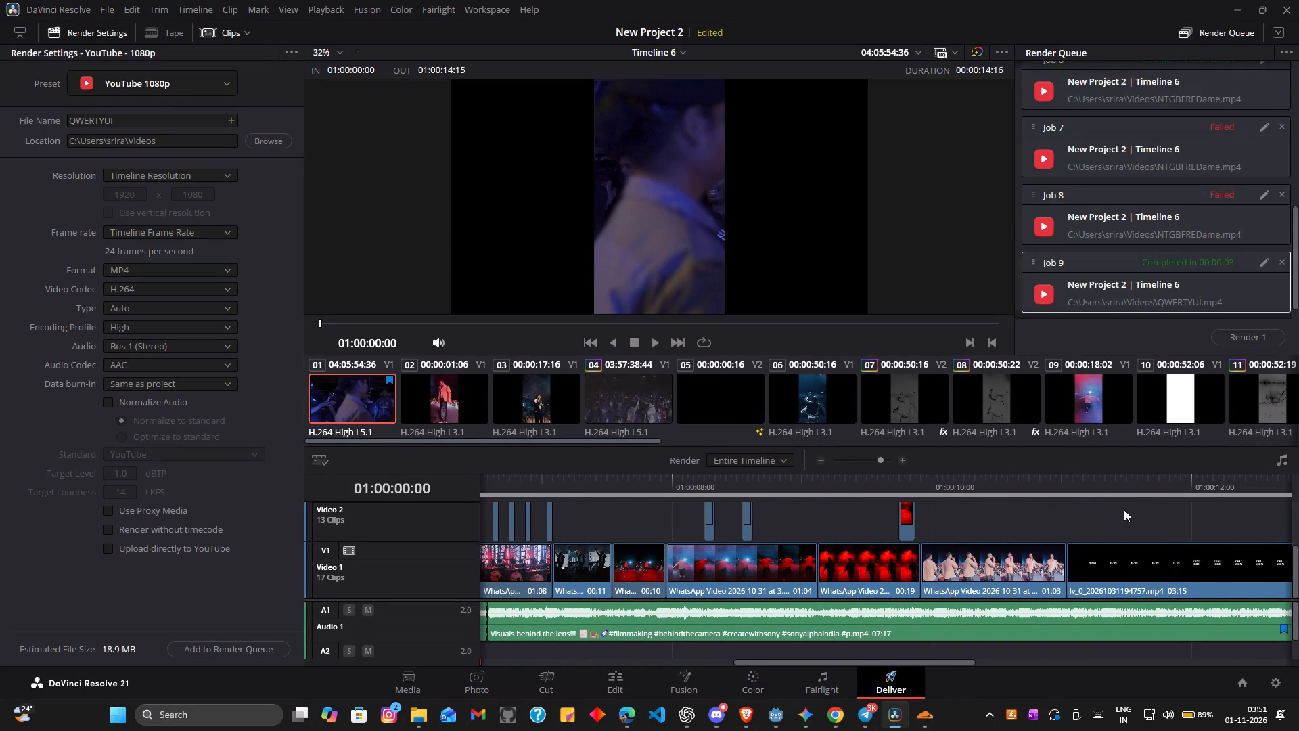
pyautogui.click(1069, 490)
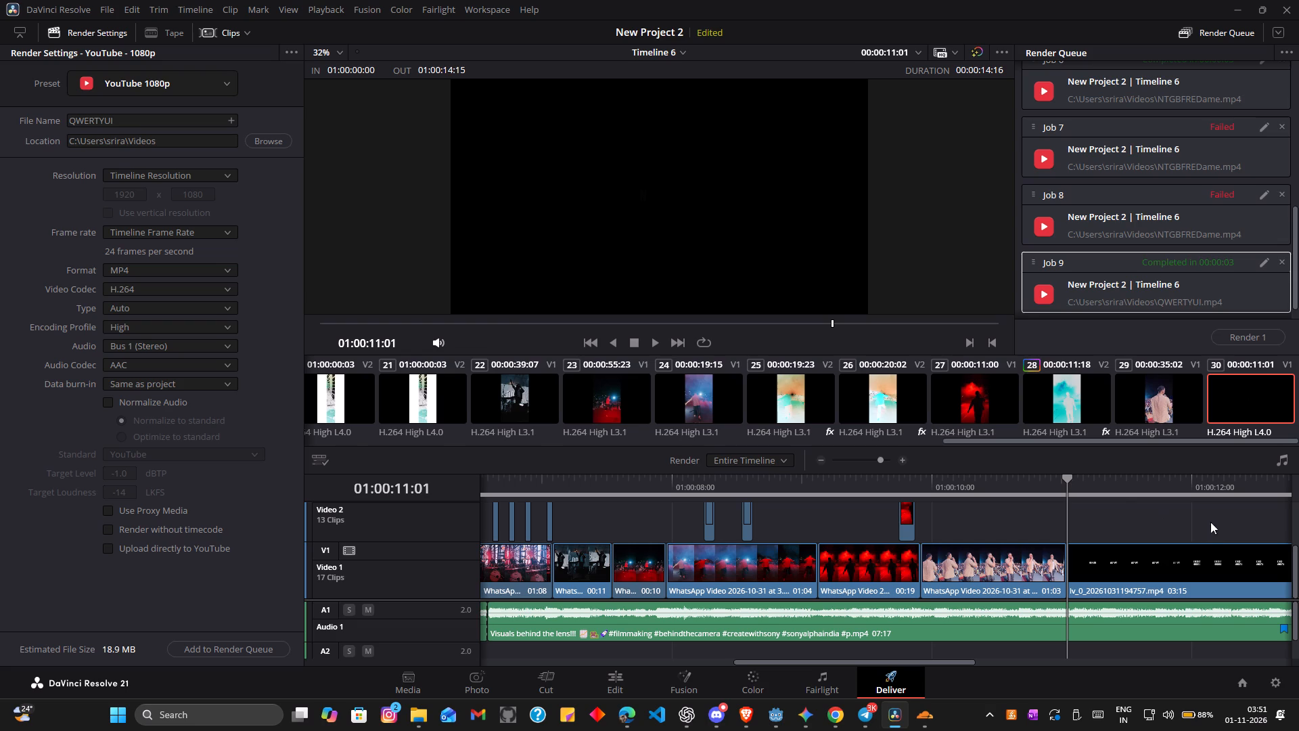
pyautogui.click(1190, 489)
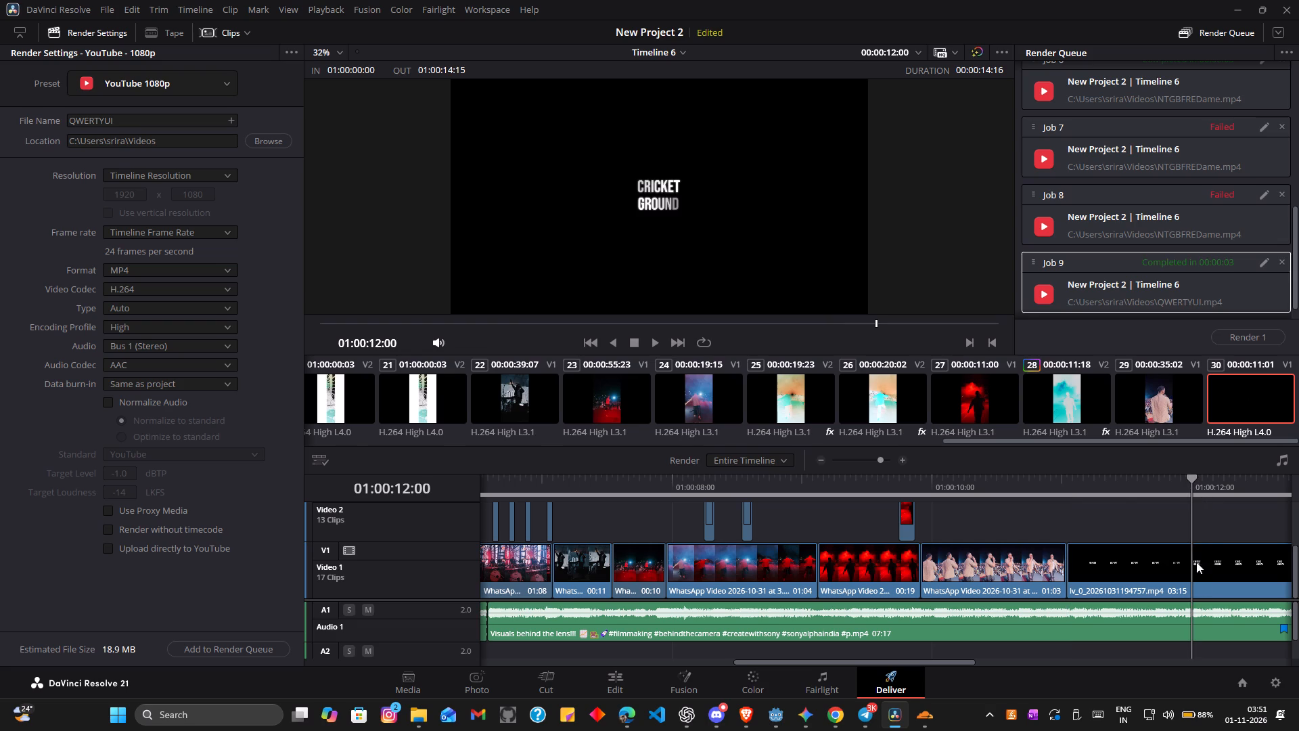
pyautogui.press('Left')
pyautogui.press('Left')
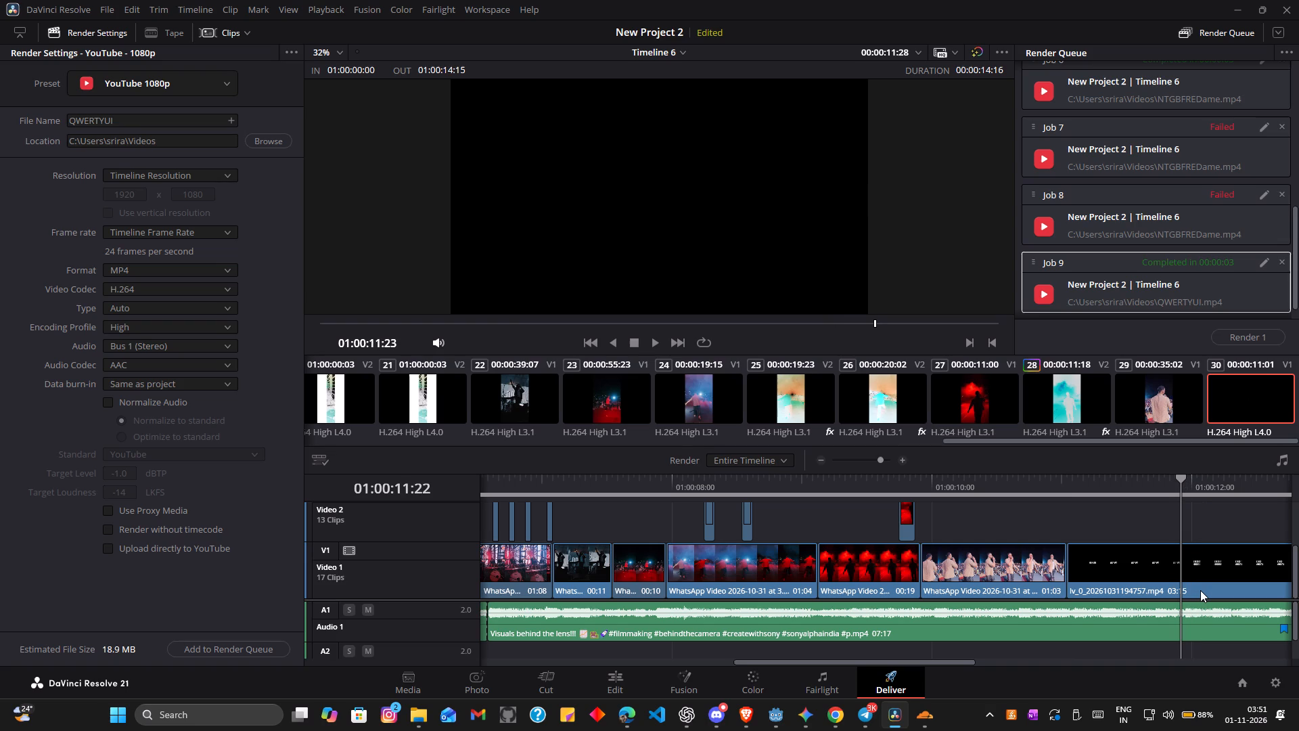
pyautogui.press('Left')
pyautogui.press('Left')
pyautogui.click(1200, 590)
pyautogui.press('Right')
pyautogui.press('Right')
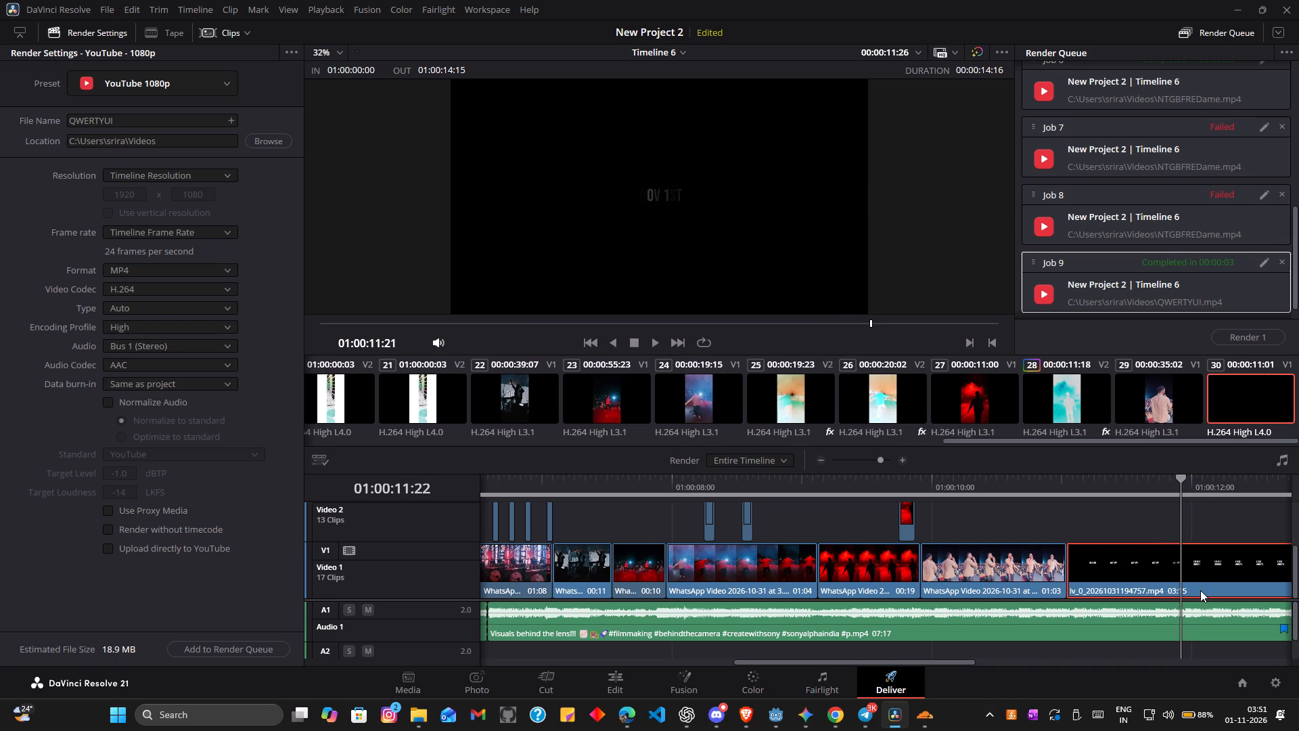
pyautogui.press('Right')
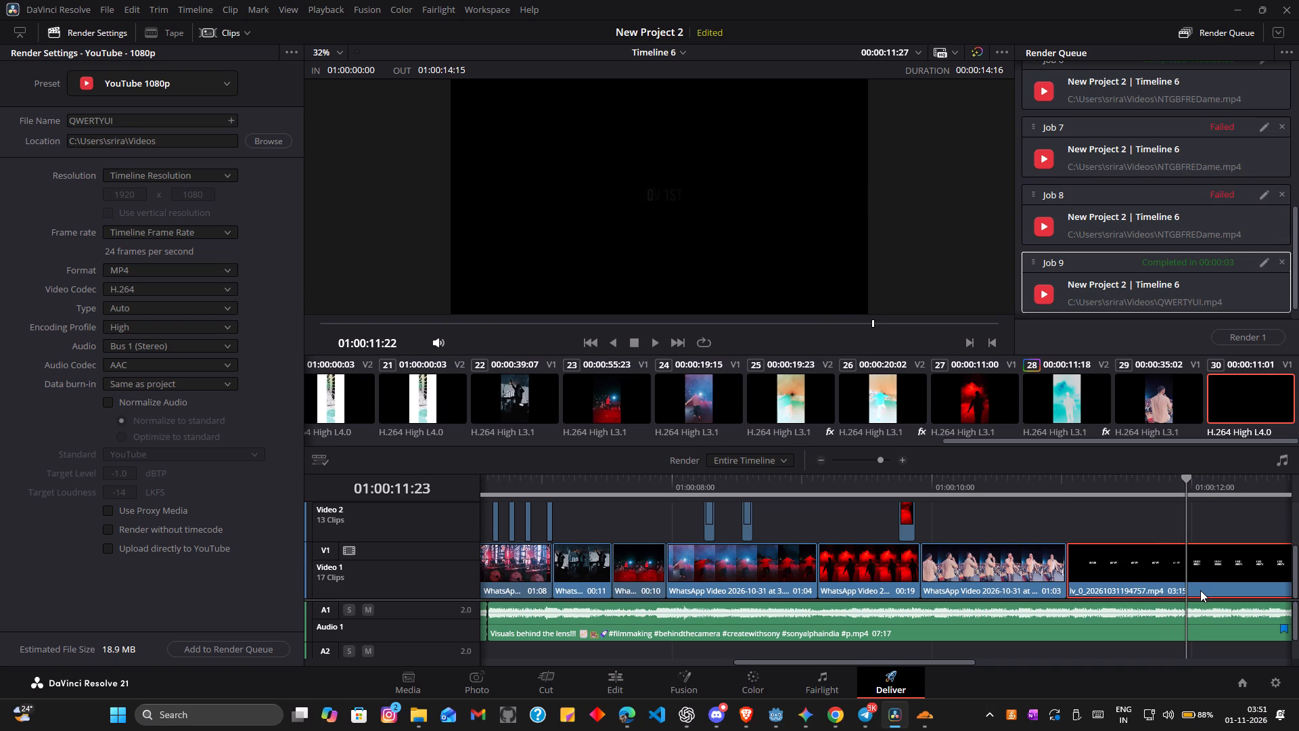
# Split the selected closing title clip on Video 1 at the playhead, 01:00:11:23, working on the Edit page.
pyautogui.hotkey('ctrl', 'alt', '\\')
pyautogui.hscroll(3, 1298, 548)
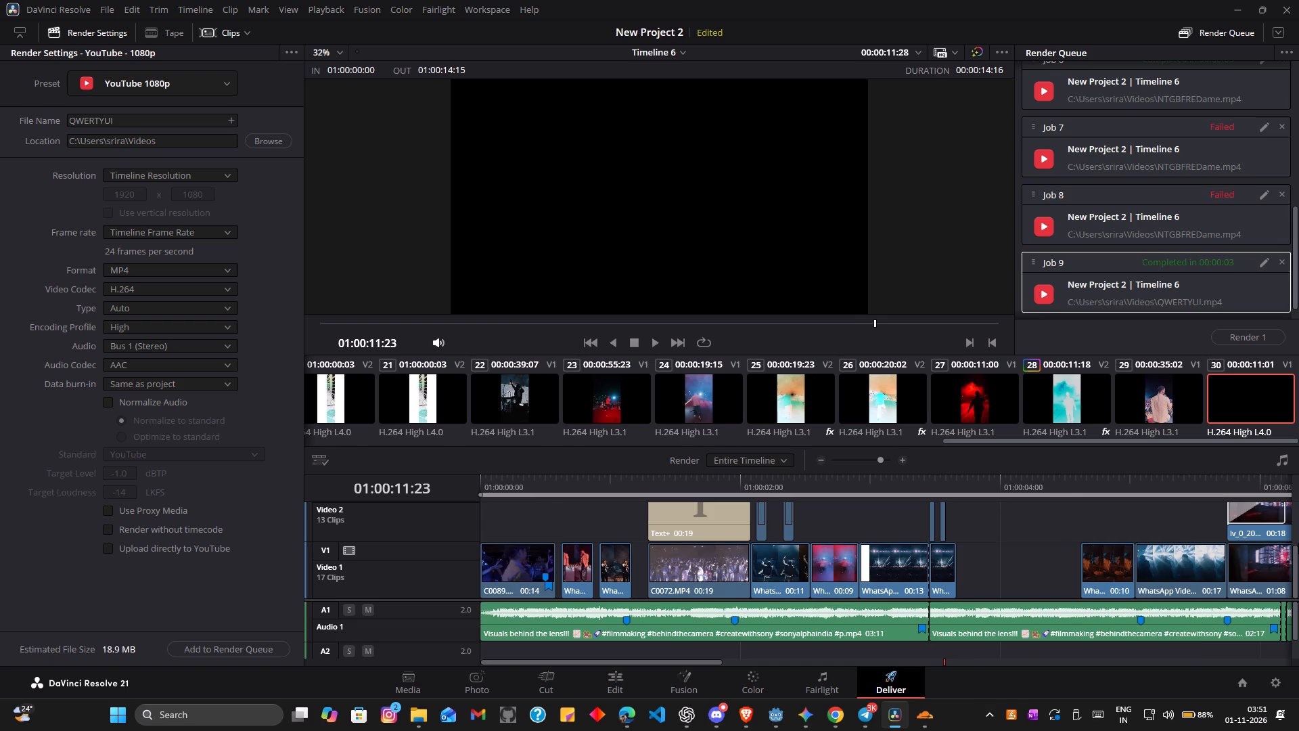
pyautogui.hscroll(1, 1298, 543)
pyautogui.click(623, 688)
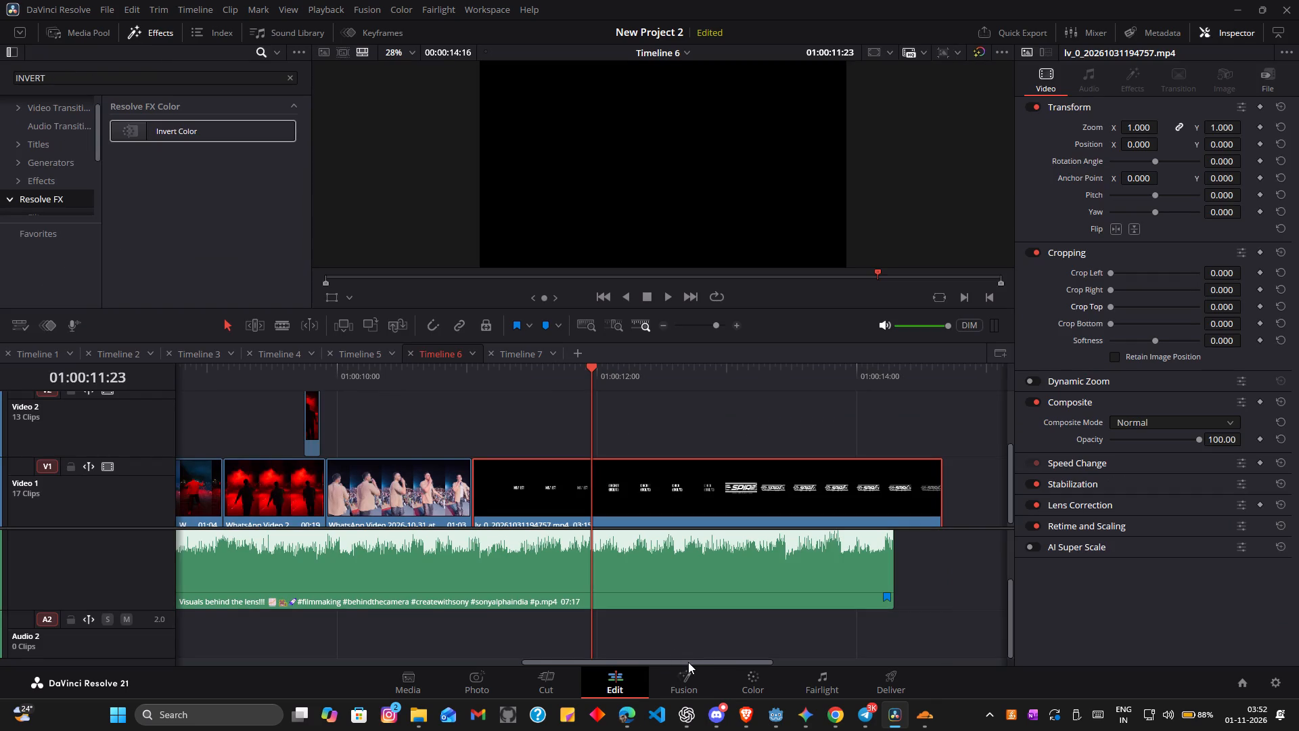
pyautogui.hotkey('ctrl', '\\')
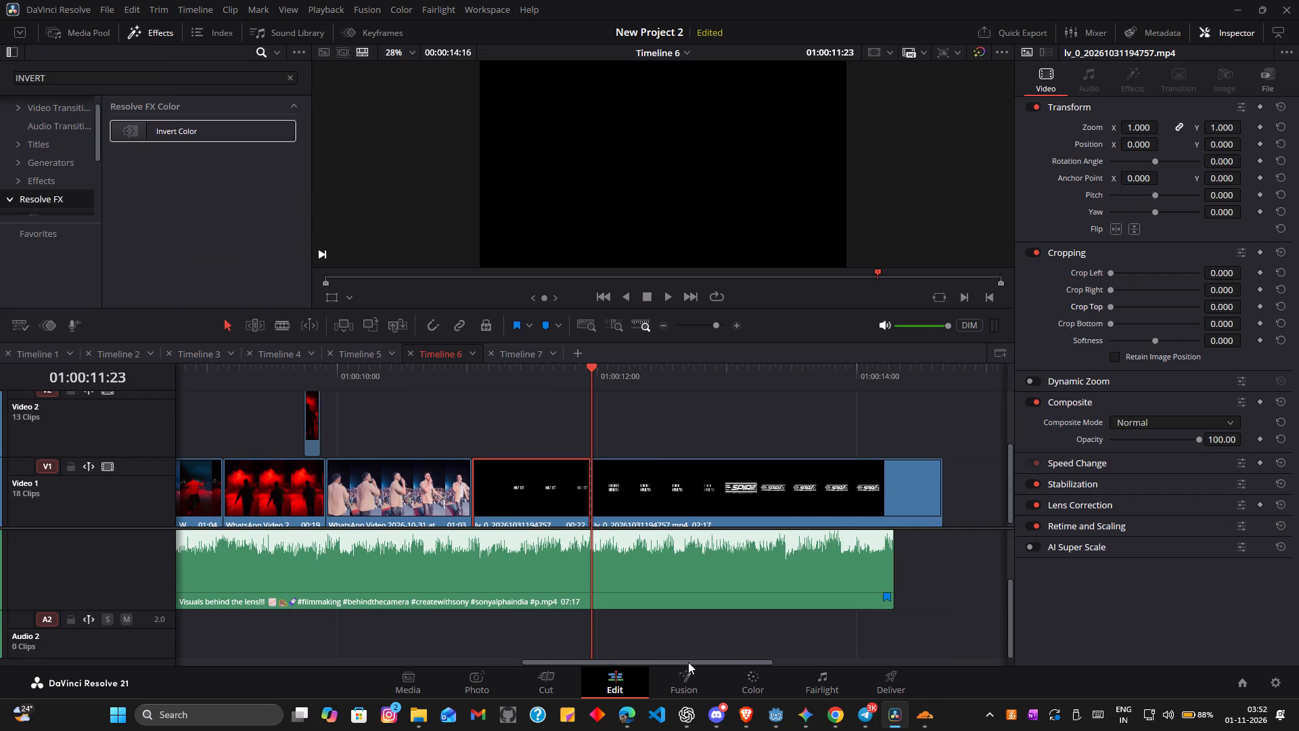
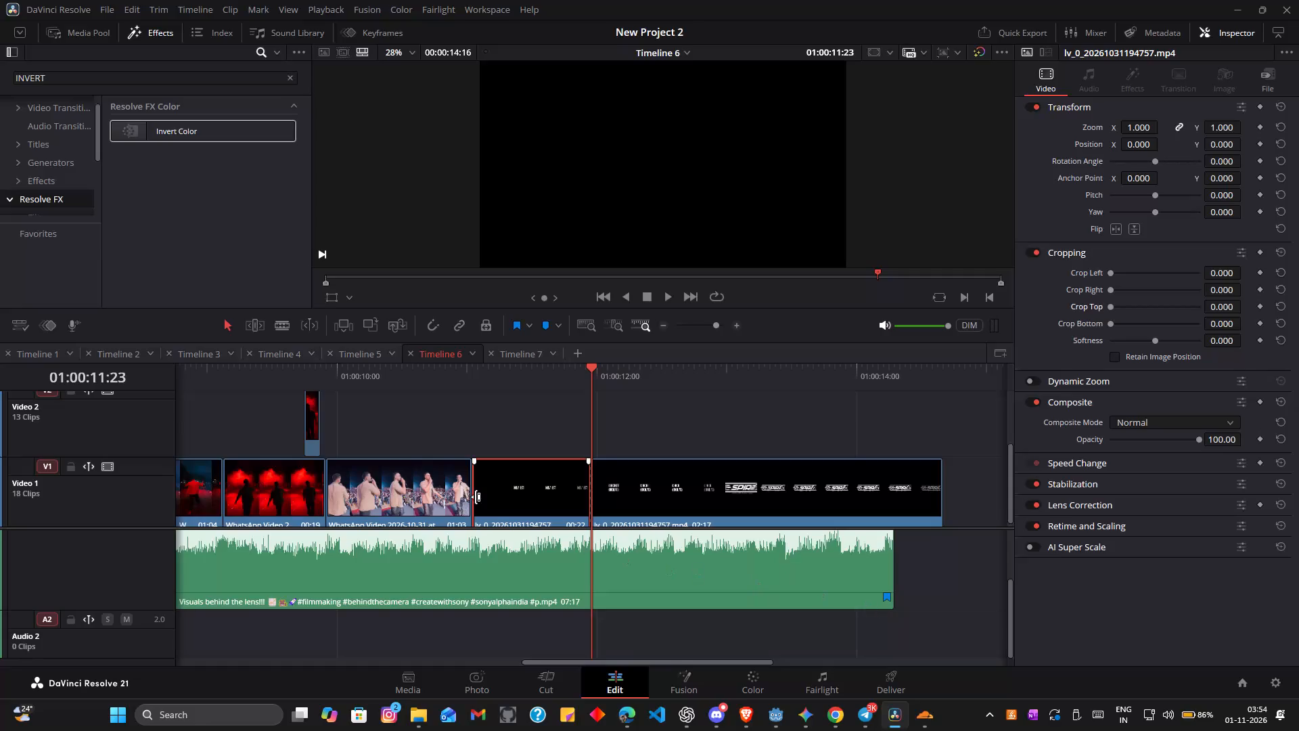
# Move the split-off 22-frame NOV 1ST title segment from Video 1 up to Video 3, earlier in the timeline.
pyautogui.click(532, 490)
pyautogui.moveTo(530, 492); pyautogui.dragTo(530, 441)
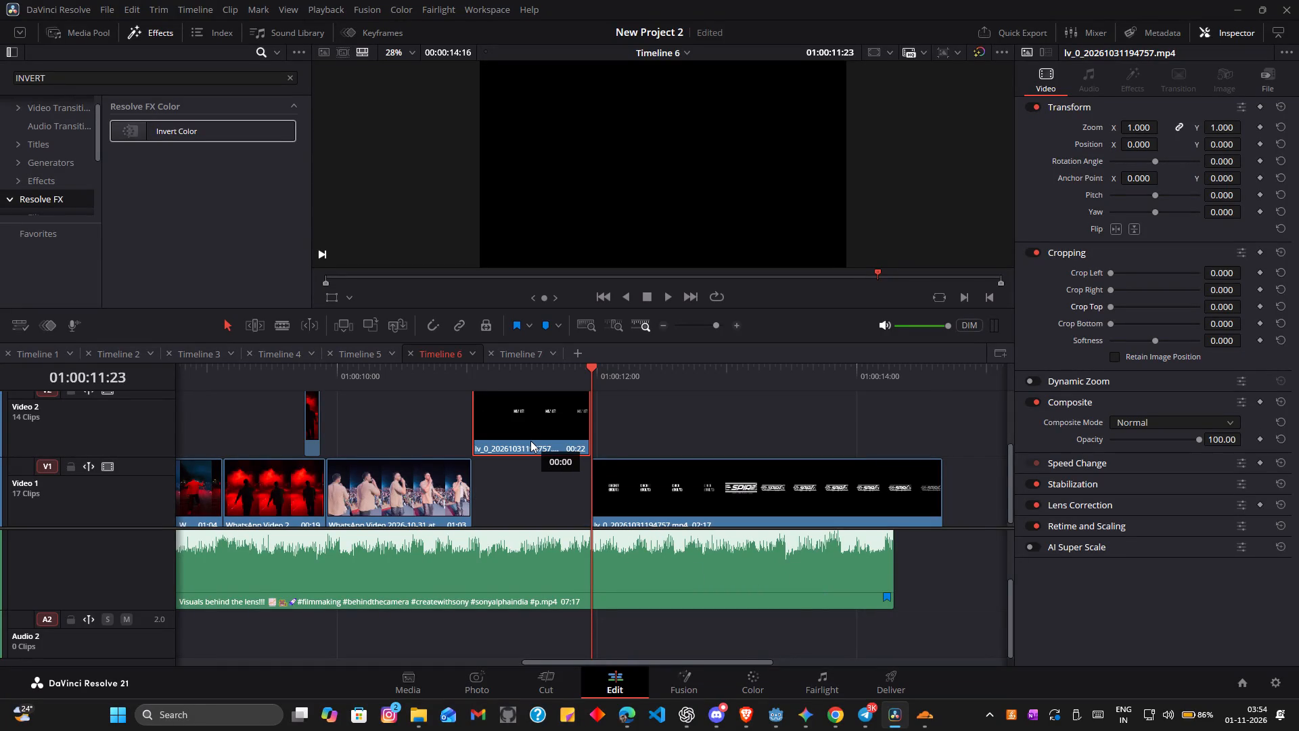
pyautogui.moveTo(530, 441); pyautogui.dragTo(532, 470)
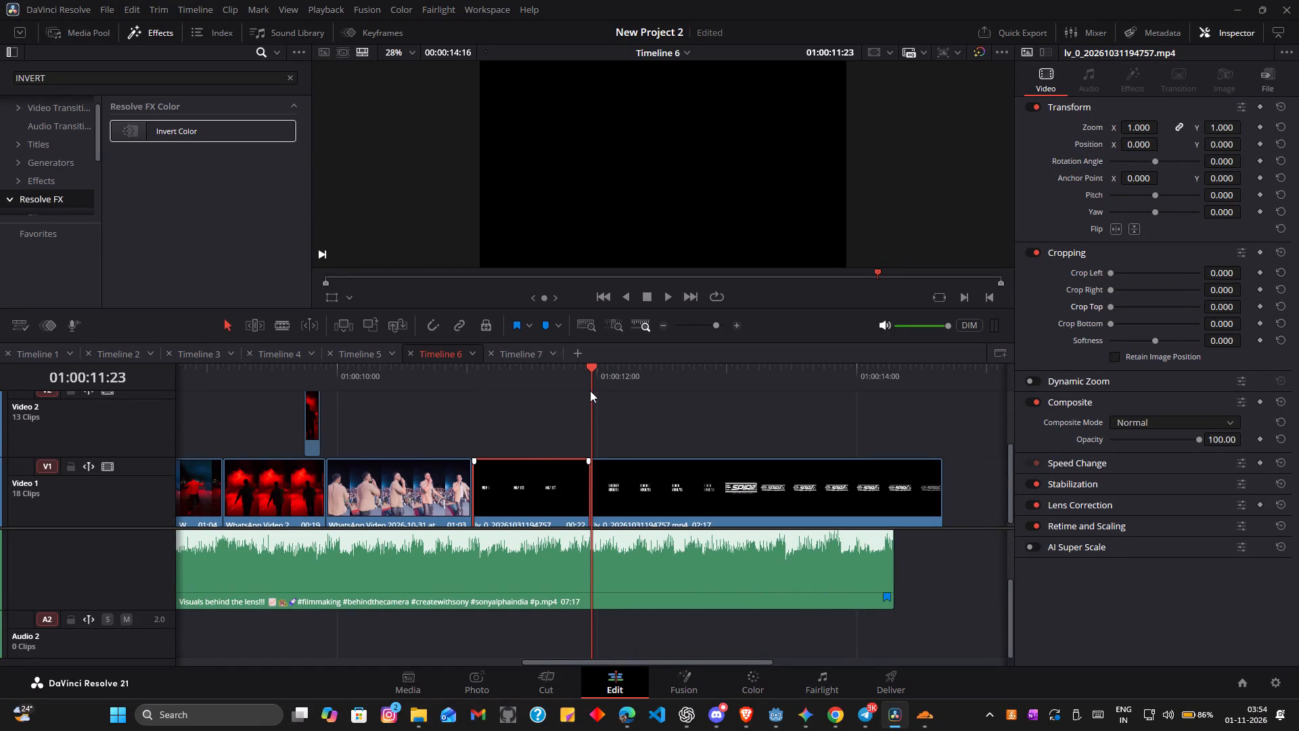
pyautogui.click(583, 384)
pyautogui.moveTo(550, 494); pyautogui.dragTo(524, 433)
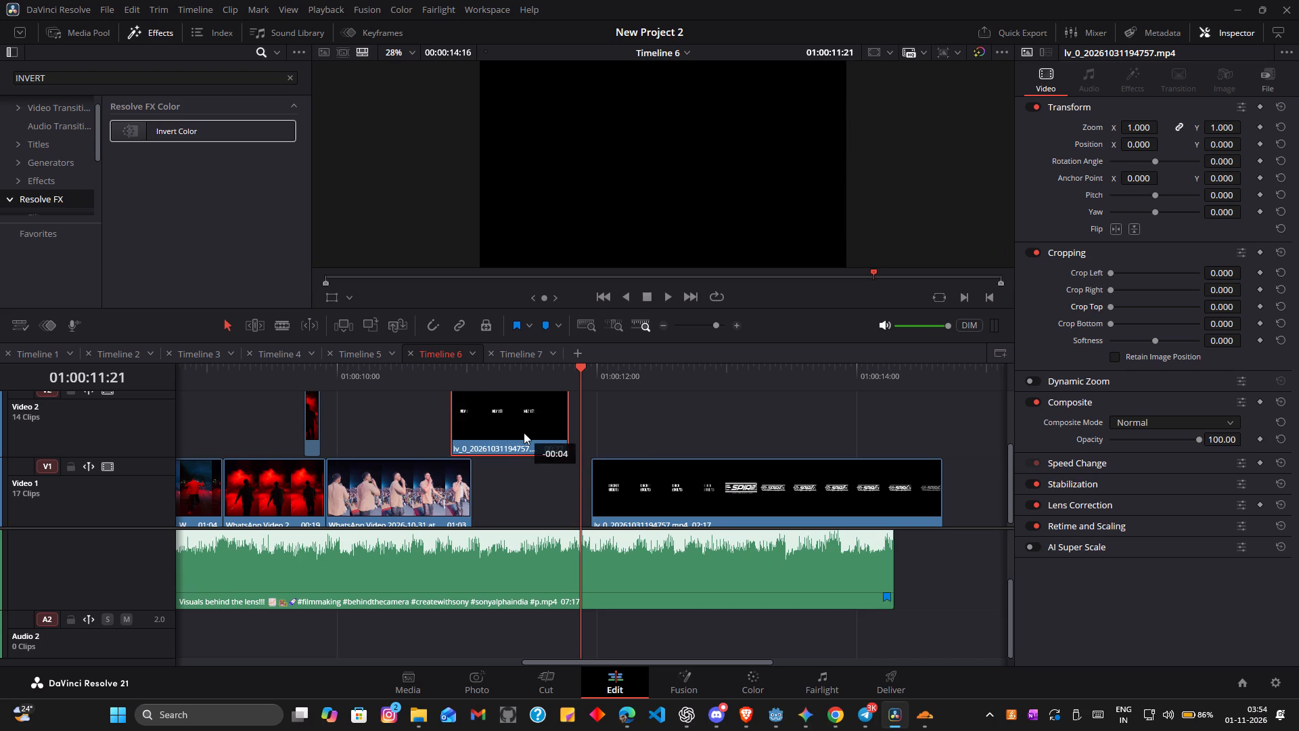
pyautogui.moveTo(524, 433); pyautogui.dragTo(526, 422)
pyautogui.moveTo(526, 422); pyautogui.dragTo(230, 392)
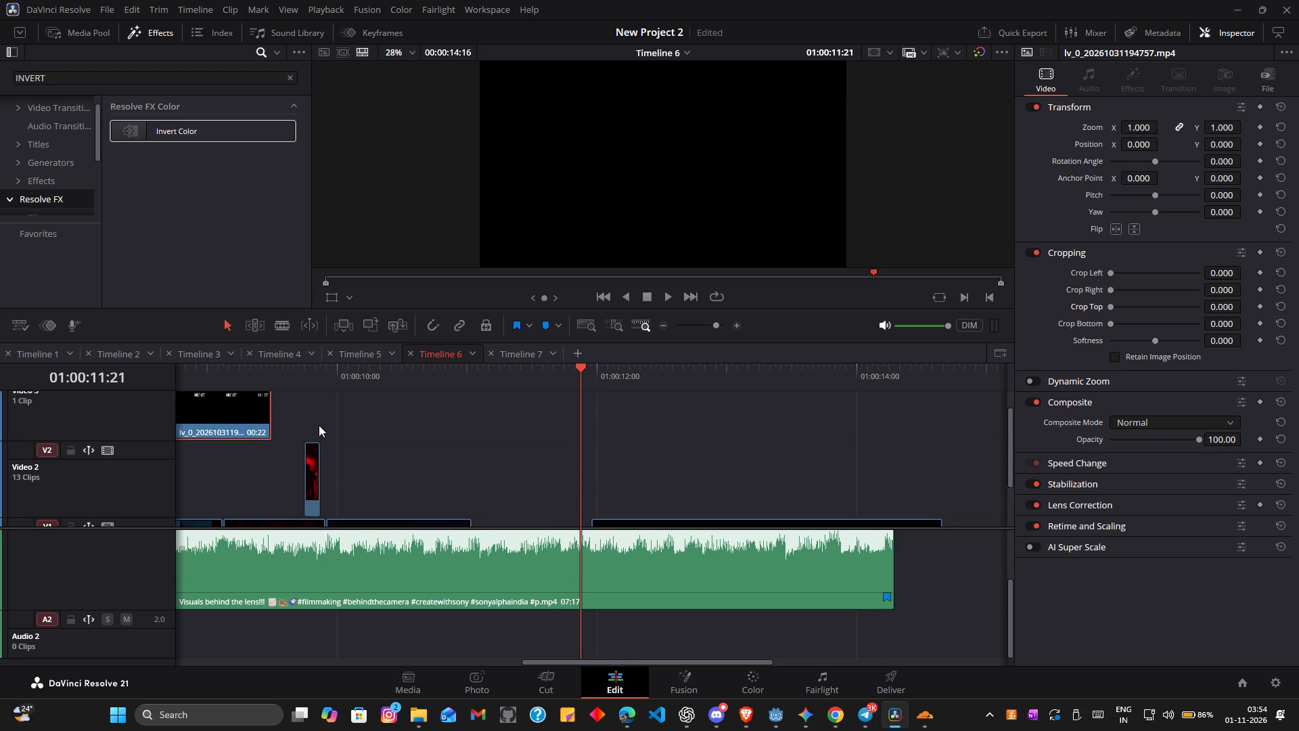
# Slide the NOV 1ST title clip on Video 3 earlier so that it starts at about 01:00:07:08.
pyautogui.moveTo(319, 425); pyautogui.dragTo(1007, 412, button='middle')
pyautogui.scroll(-1, 969, 415)
pyautogui.moveTo(969, 415); pyautogui.dragTo(695, 417, button='middle')
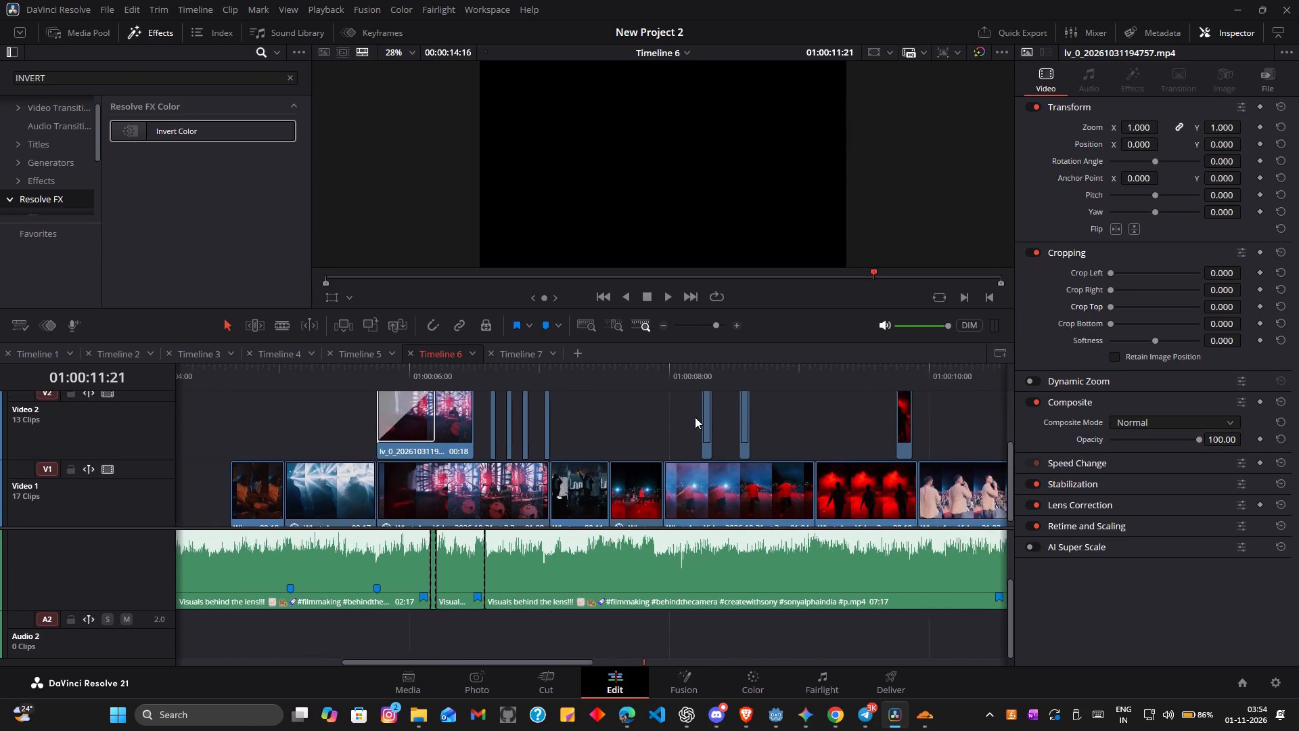
pyautogui.moveTo(695, 417); pyautogui.dragTo(649, 414, button='middle')
pyautogui.scroll(4, 641, 422)
pyautogui.scroll(-2, 641, 422)
pyautogui.scroll(1, 641, 422)
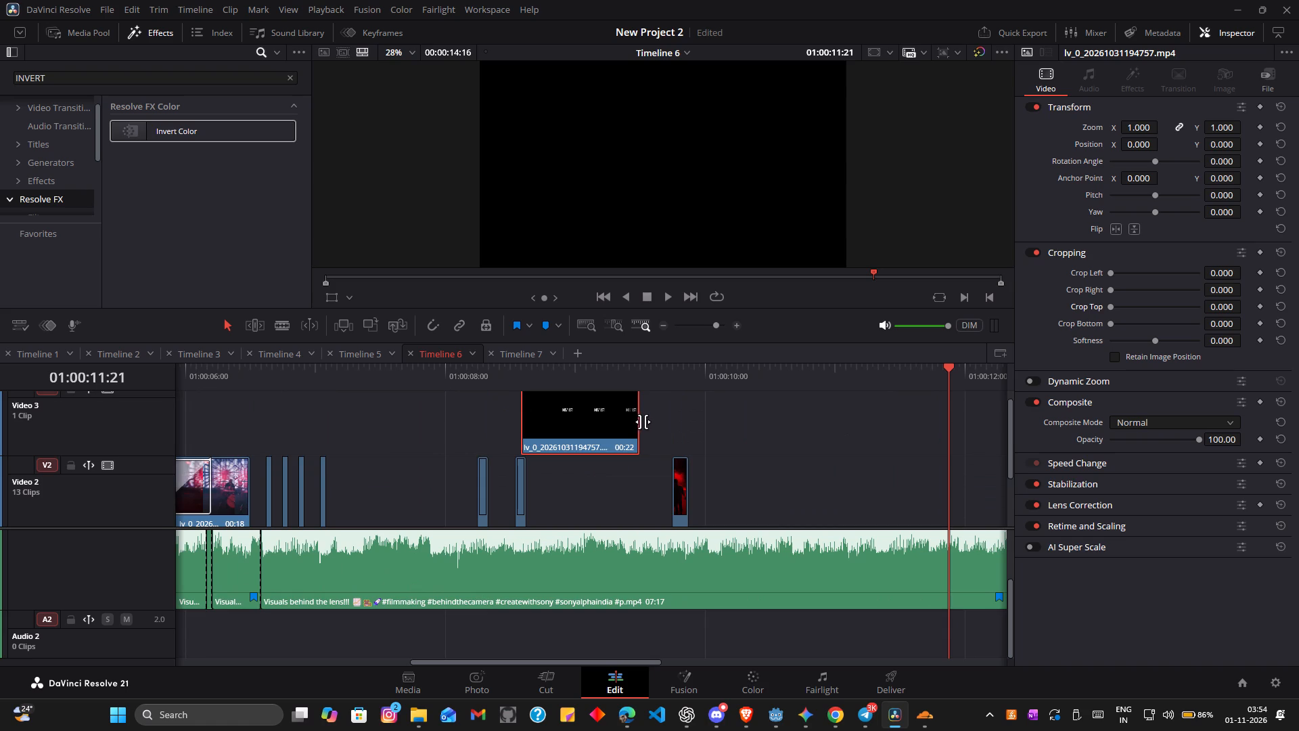
pyautogui.scroll(-1, 643, 422)
pyautogui.scroll(1, 643, 422)
pyautogui.scroll(-1, 644, 421)
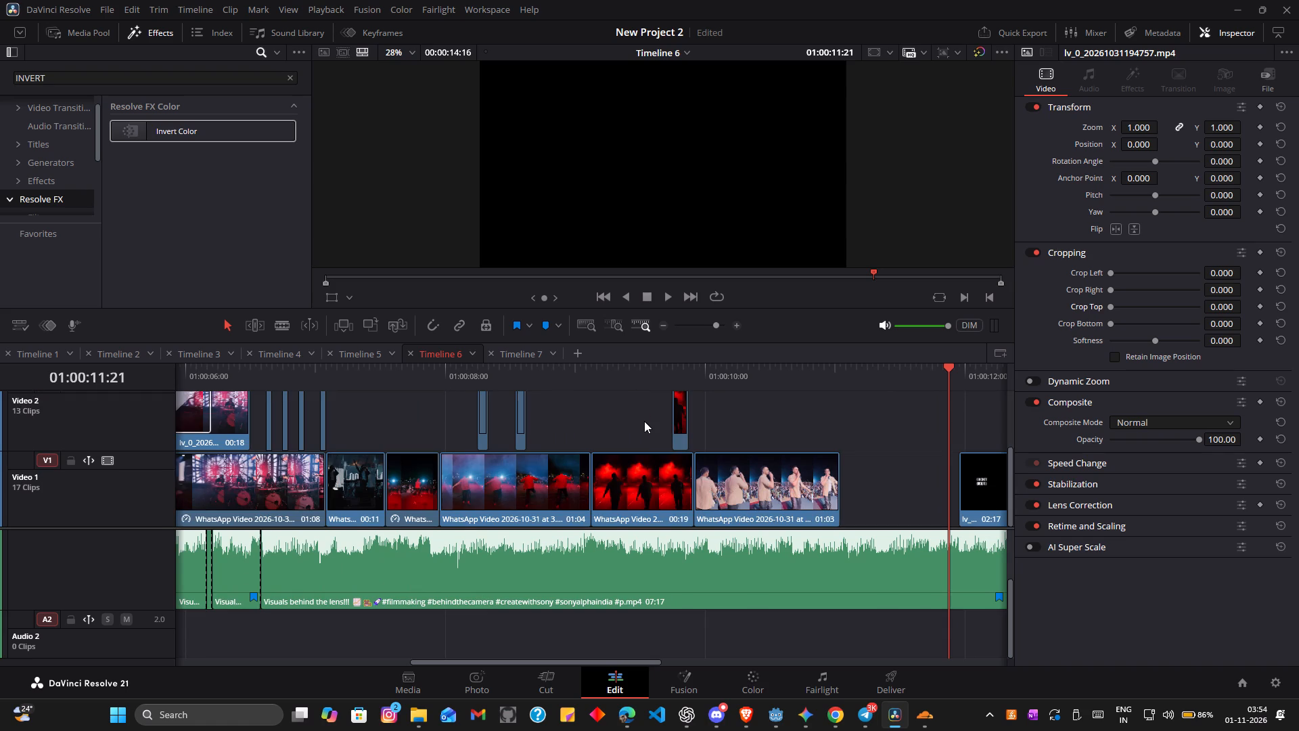
pyautogui.scroll(1, 644, 421)
pyautogui.moveTo(585, 424); pyautogui.dragTo(492, 415)
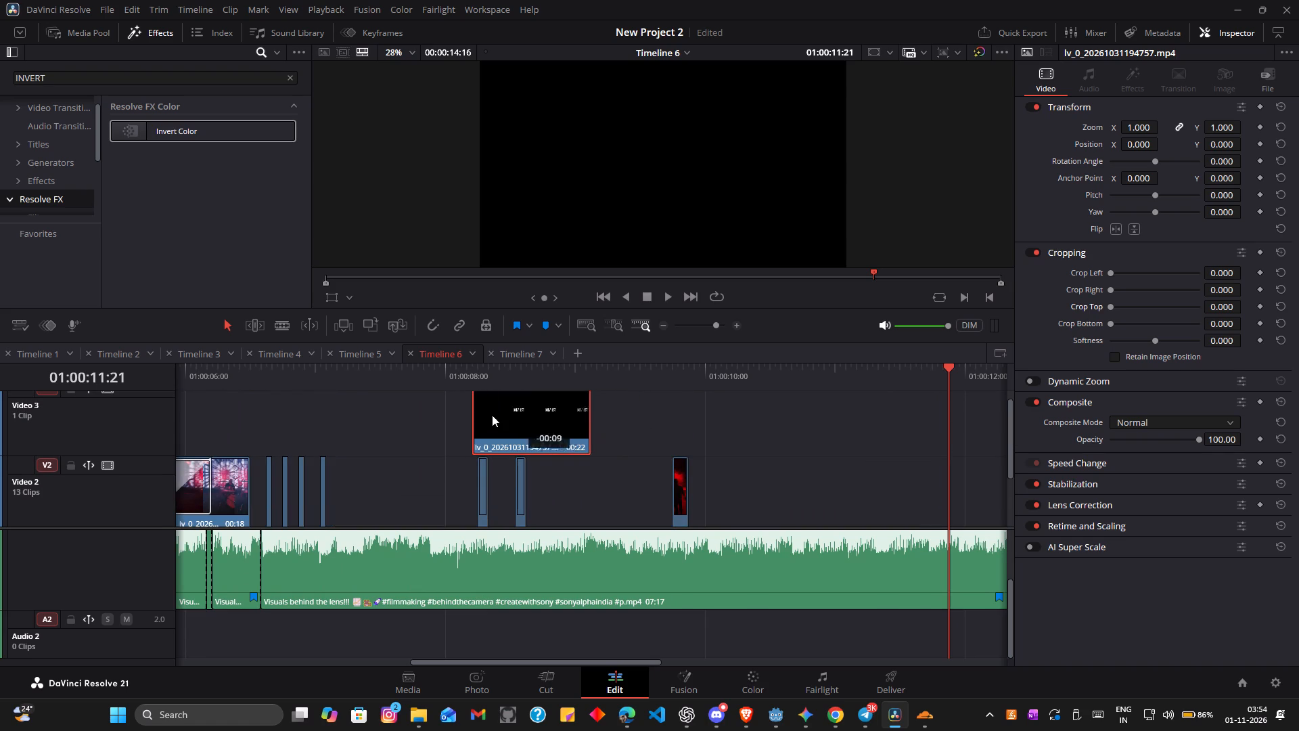
pyautogui.moveTo(492, 415); pyautogui.dragTo(419, 417)
# Play Timeline 6 from its beginning to review the NOV 1ST title's new placement over the footage.
pyautogui.moveTo(535, 440); pyautogui.dragTo(591, 448, button='middle')
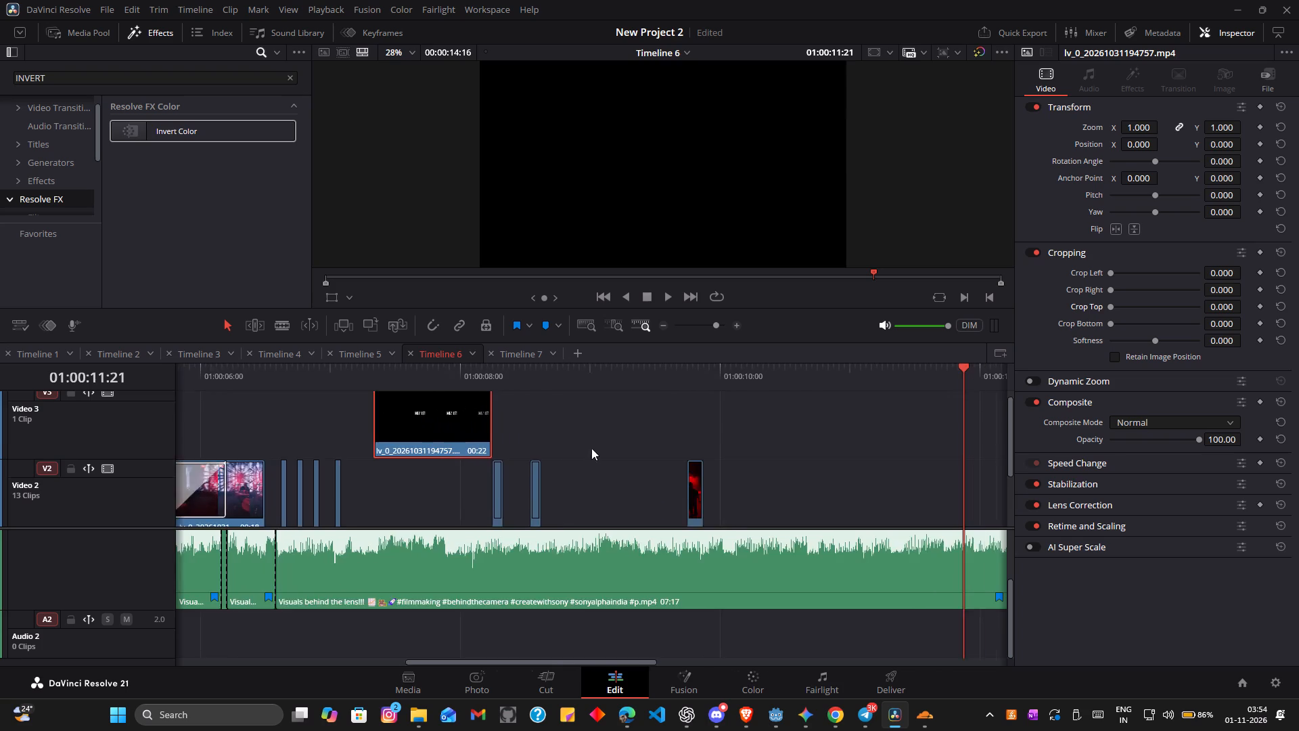
pyautogui.moveTo(591, 448); pyautogui.dragTo(662, 446, button='middle')
pyautogui.moveTo(237, 437); pyautogui.dragTo(885, 414, button='middle')
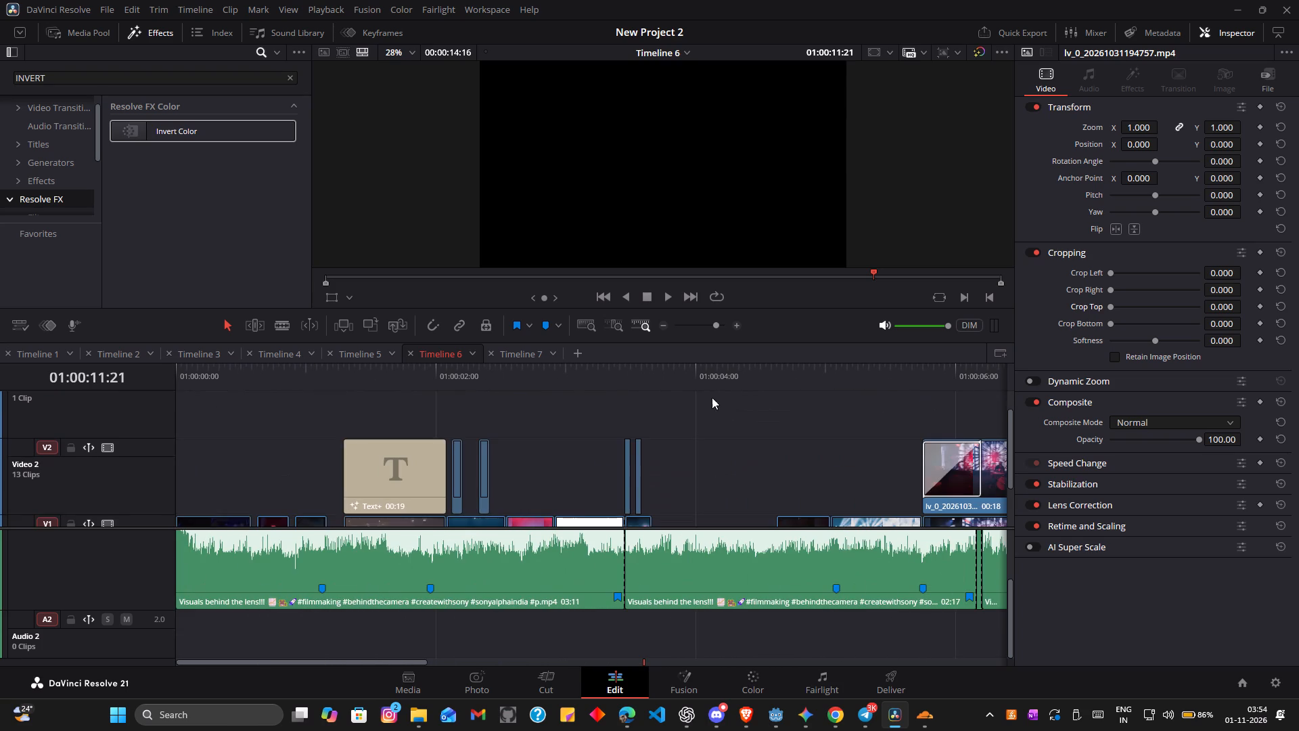
pyautogui.moveTo(266, 434); pyautogui.dragTo(911, 401, button='middle')
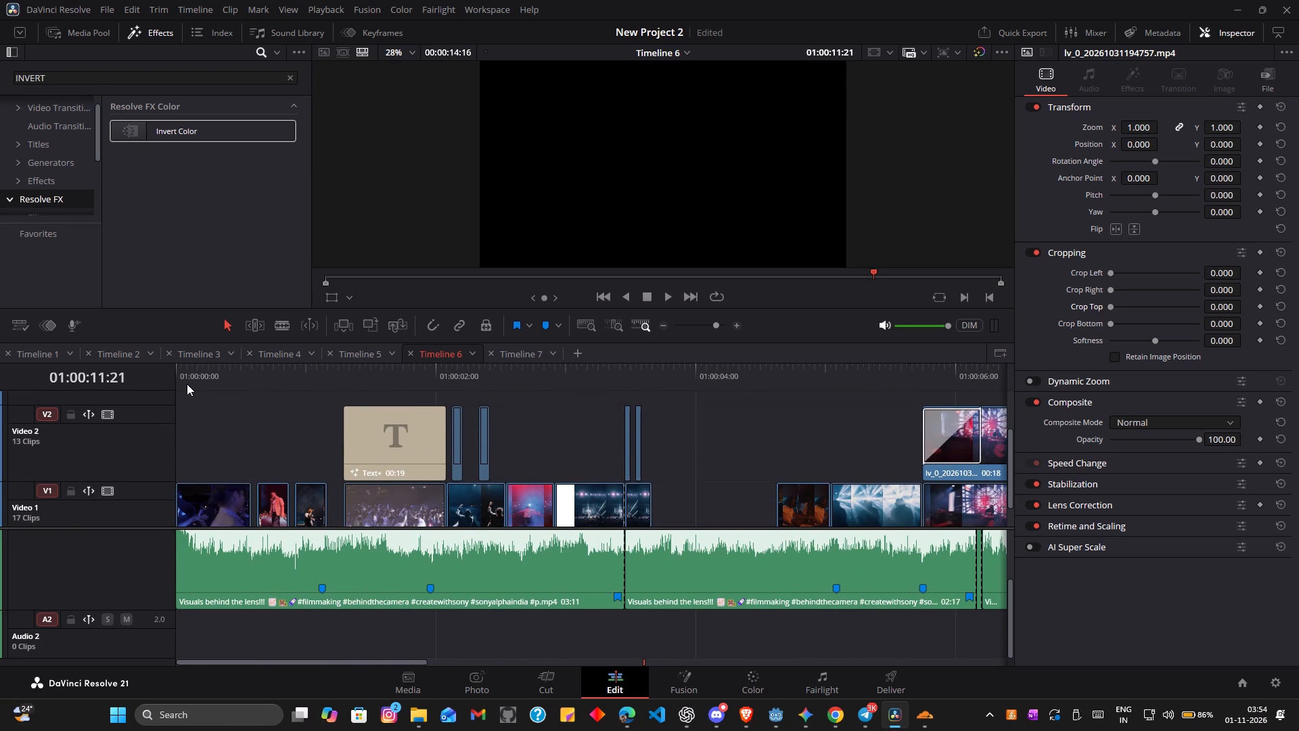
pyautogui.click(179, 384)
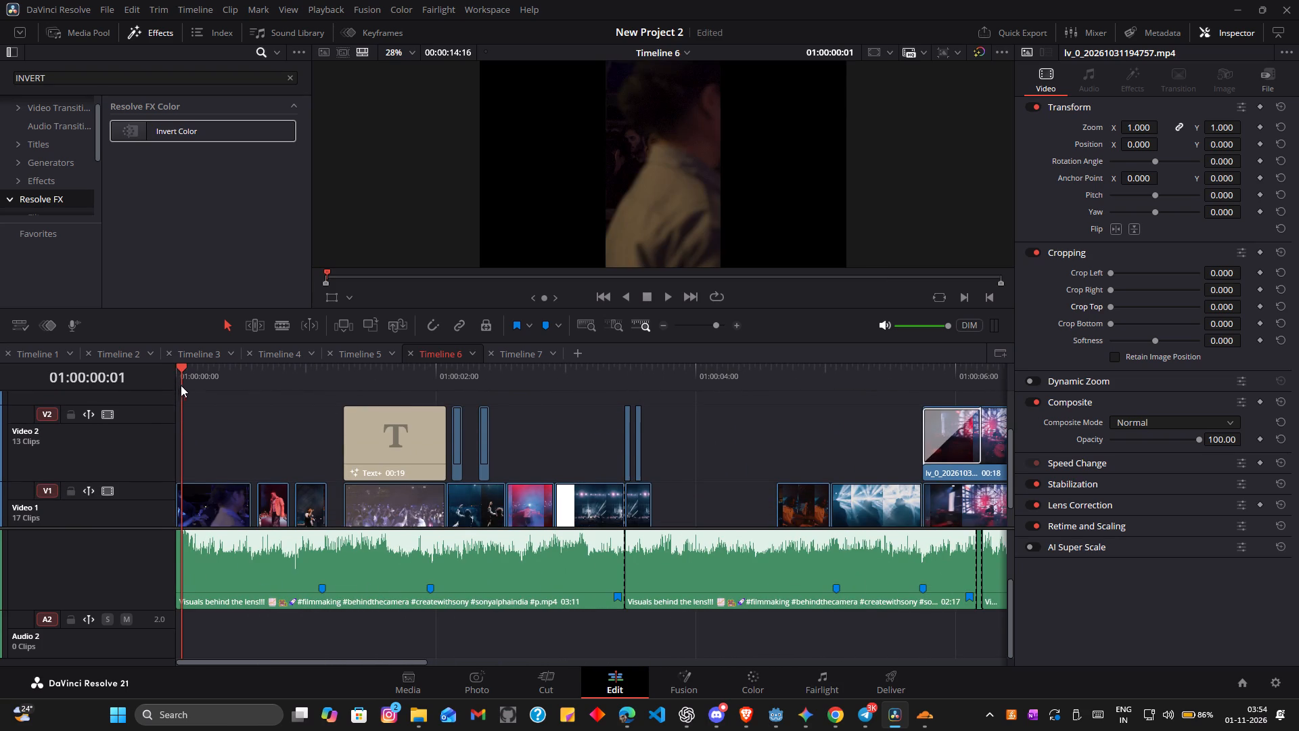
pyautogui.press('l')
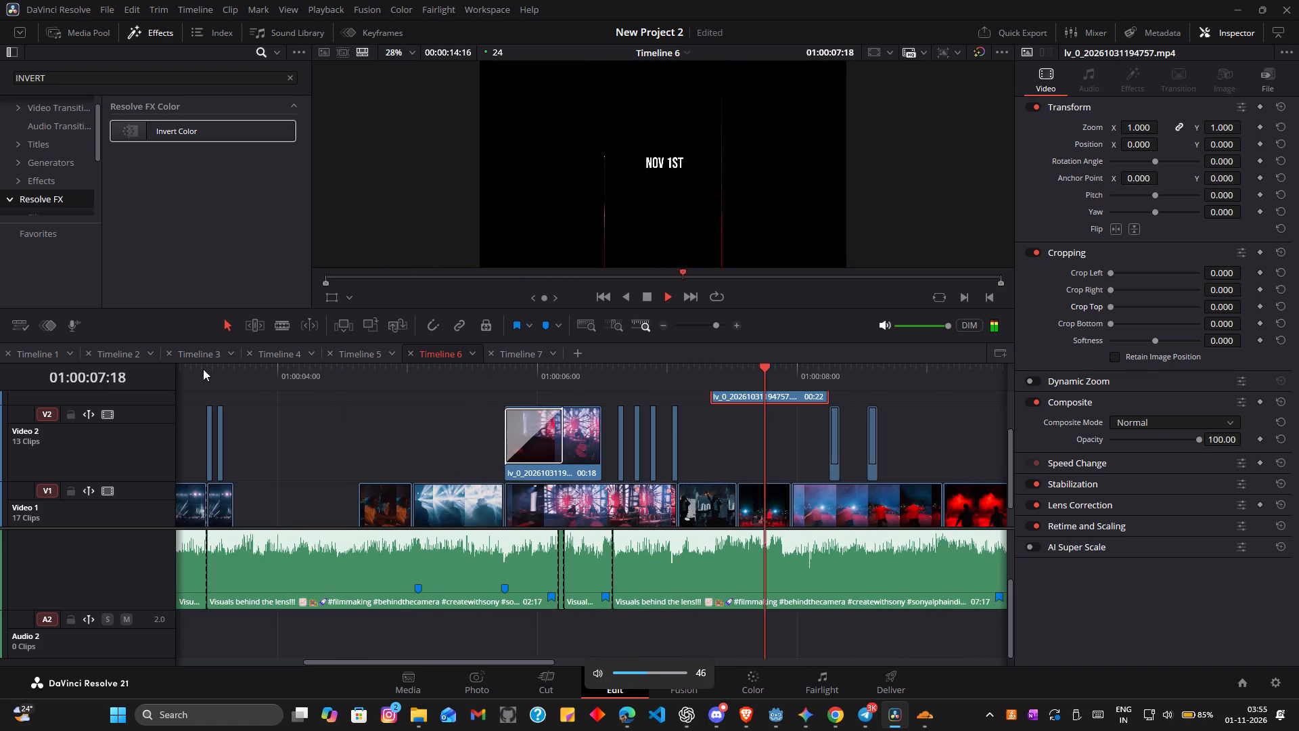
pyautogui.press('space')
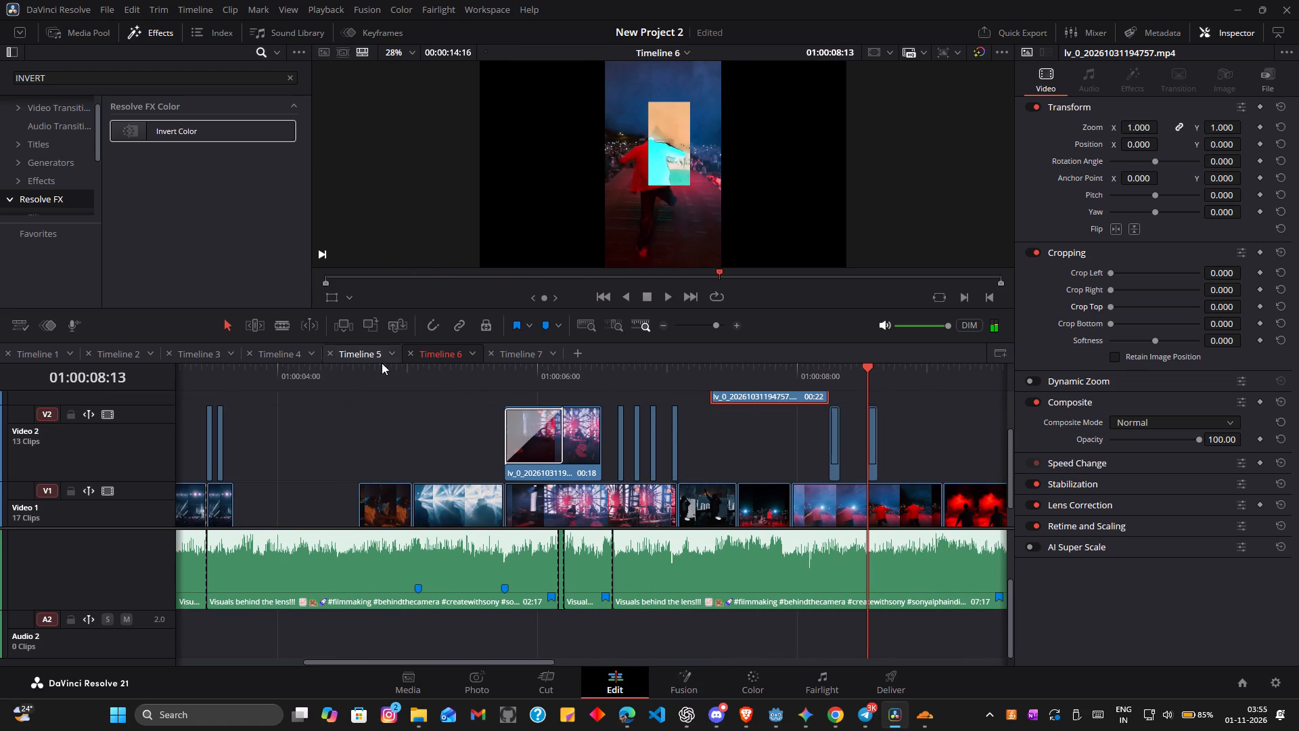
# Set the composite mode of the NOV 1ST title clip on Video 3 to Add.
pyautogui.scroll(3, 715, 472)
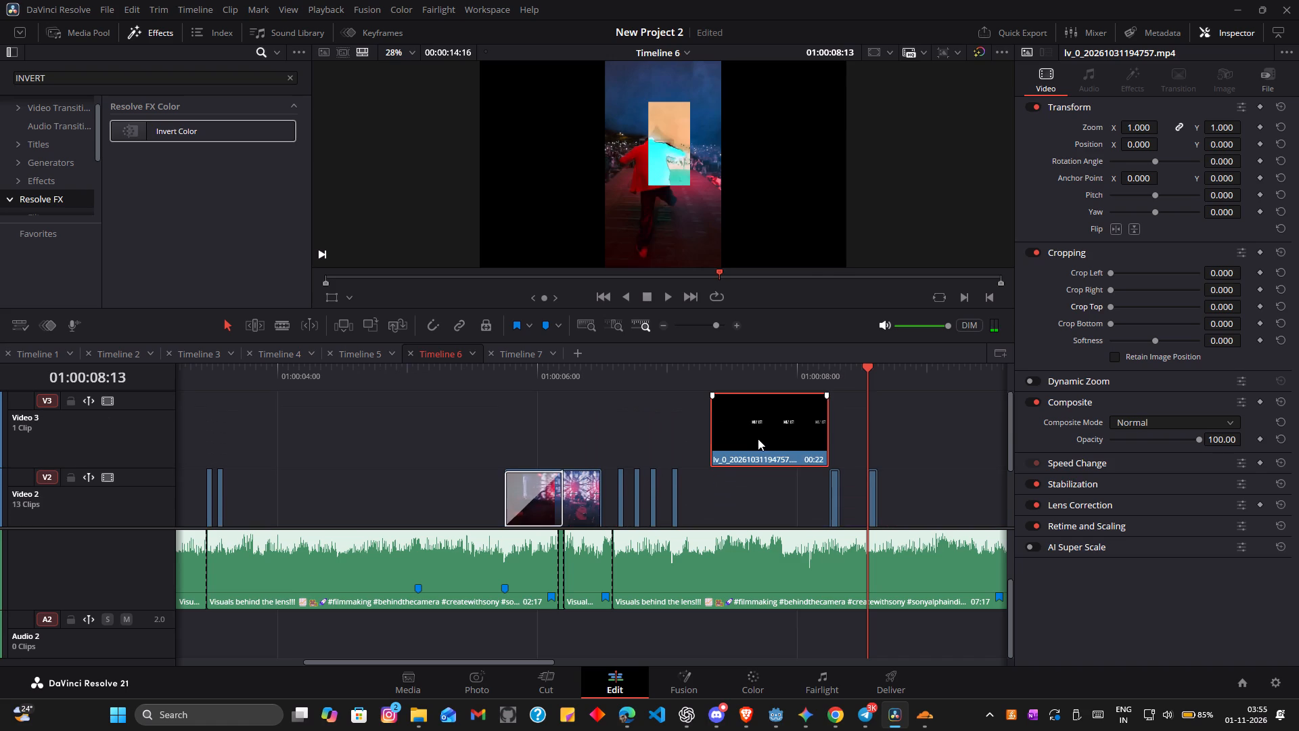
pyautogui.rightClick(758, 439)
pyautogui.click(674, 439)
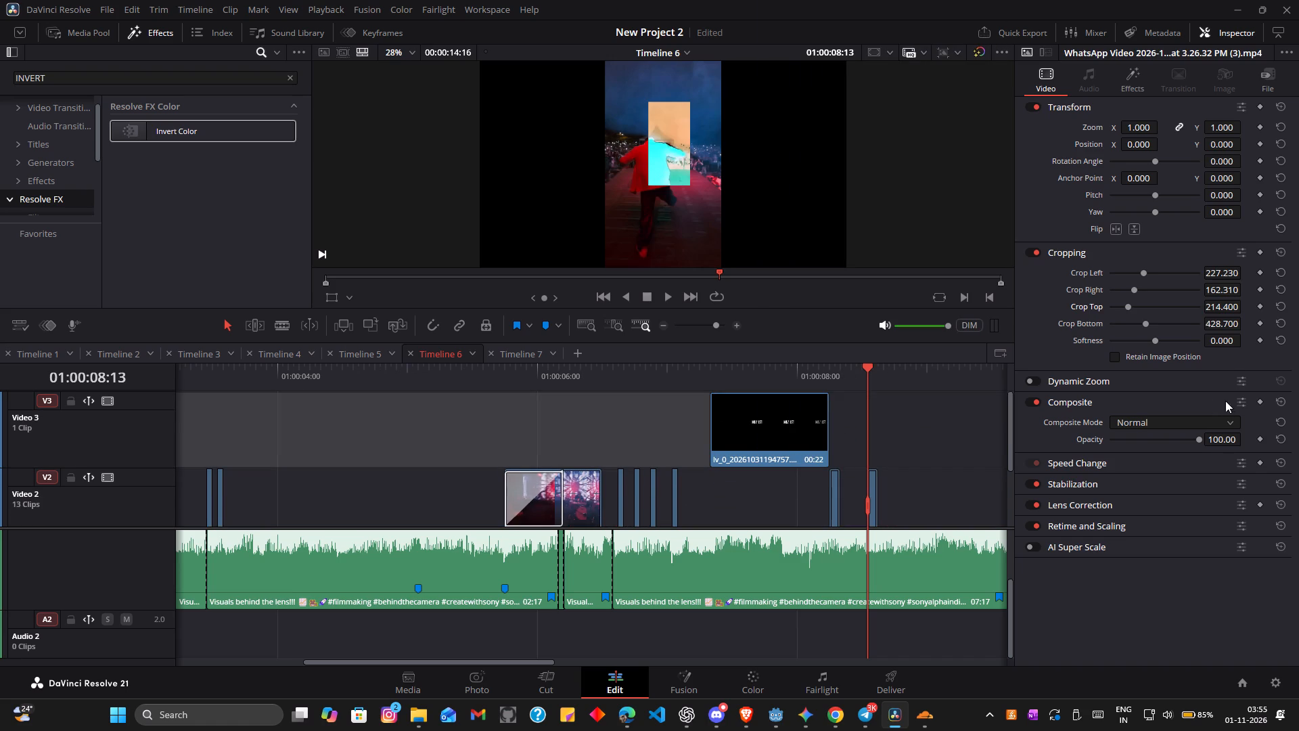
pyautogui.click(1223, 422)
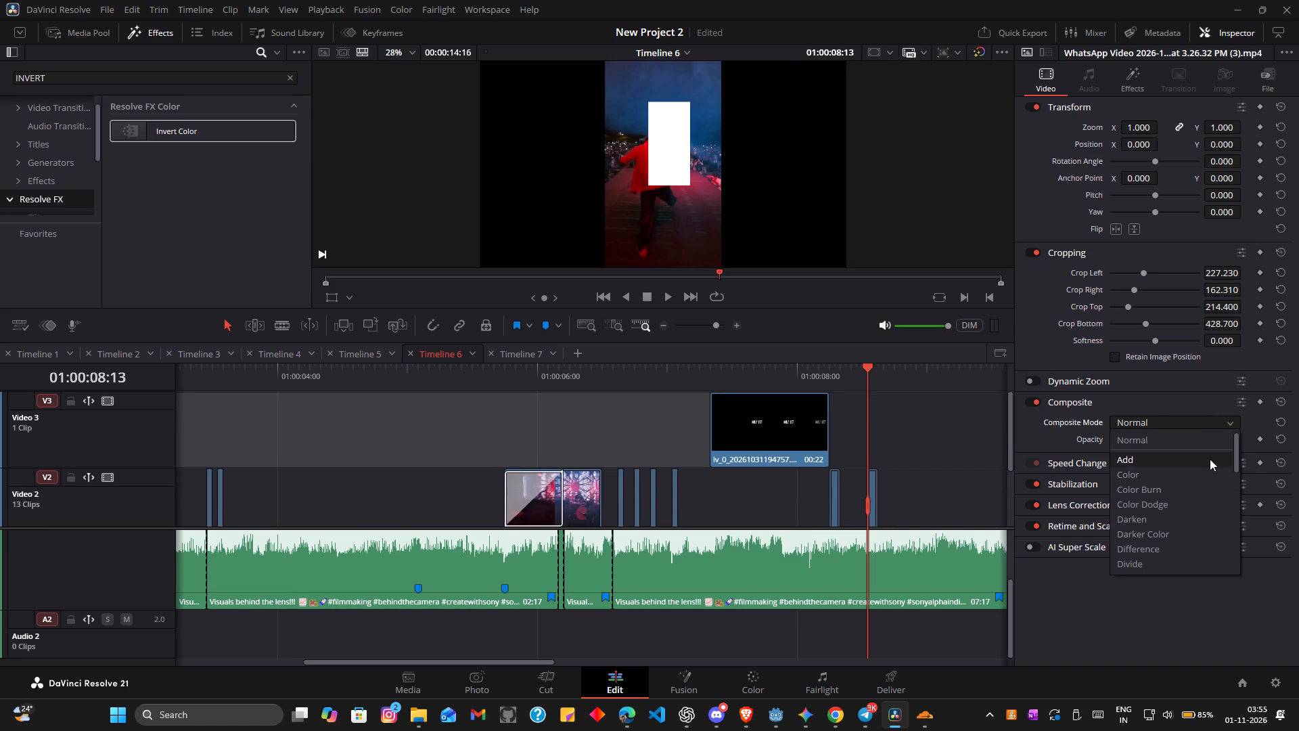
pyautogui.click(1139, 438)
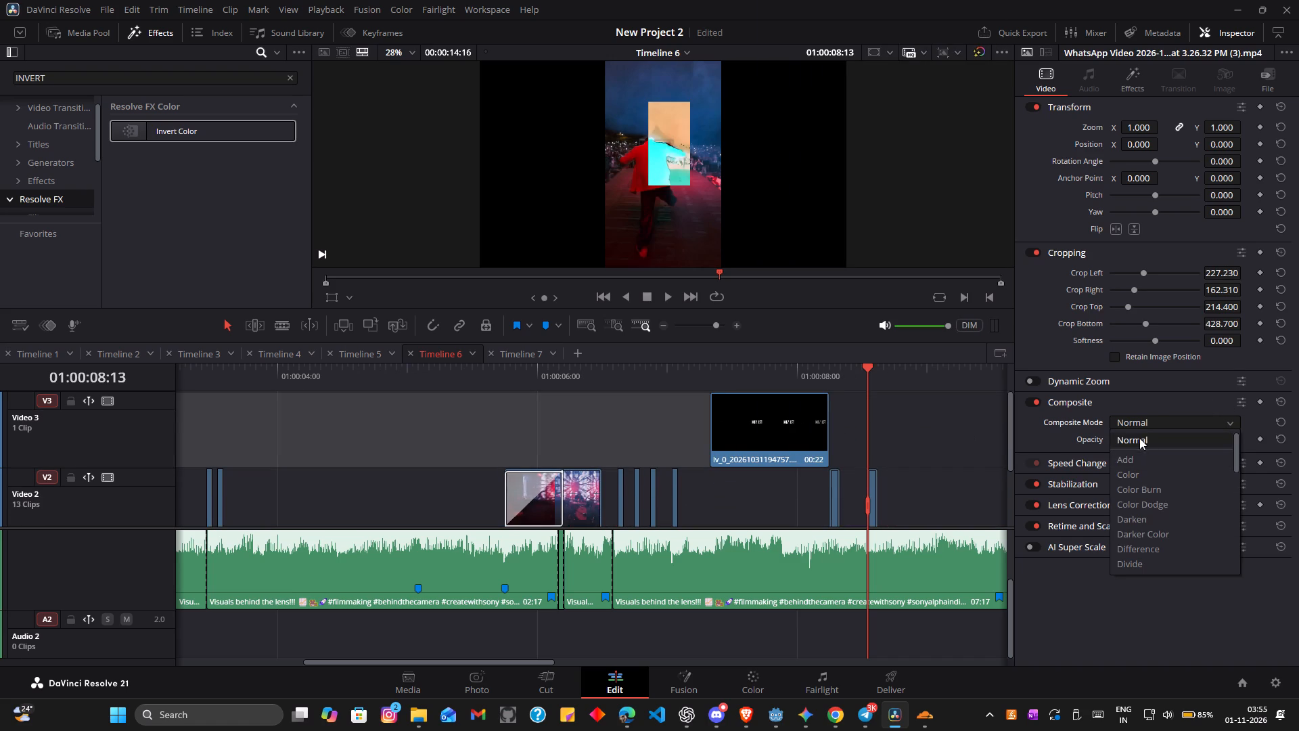
pyautogui.click(770, 378)
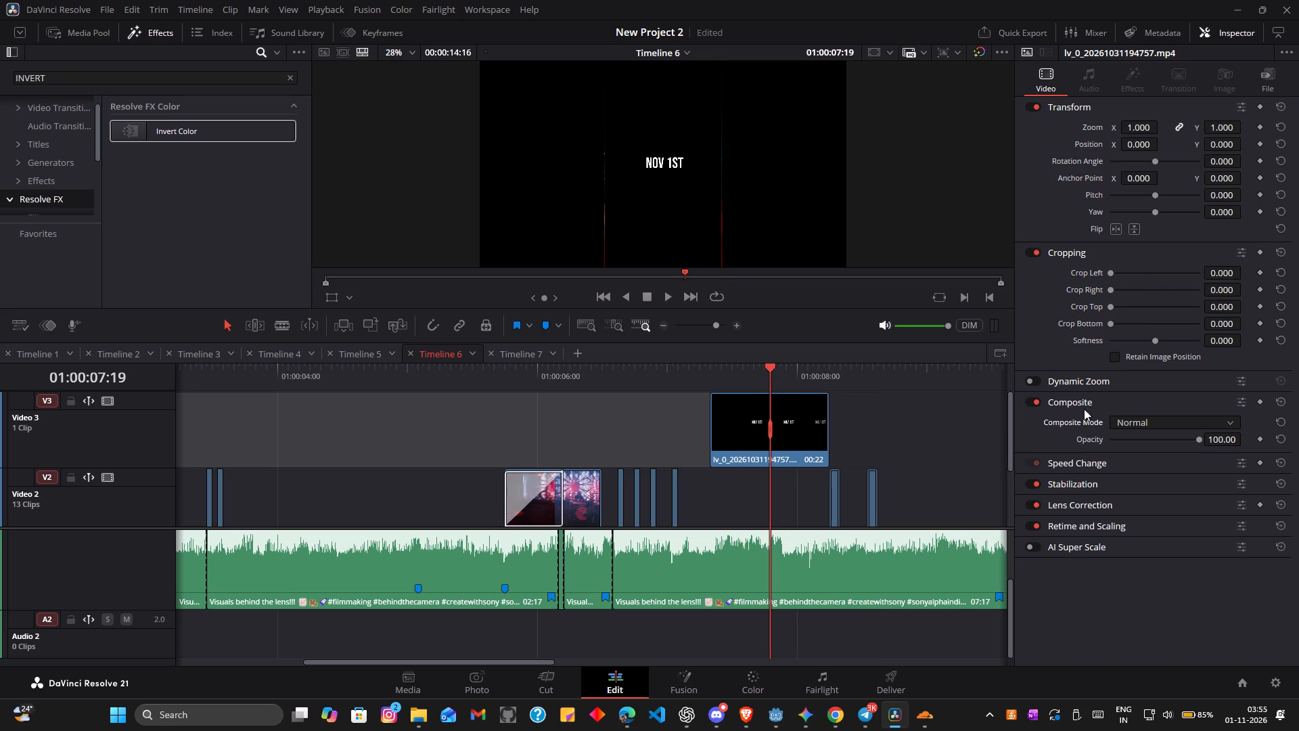
pyautogui.click(1164, 417)
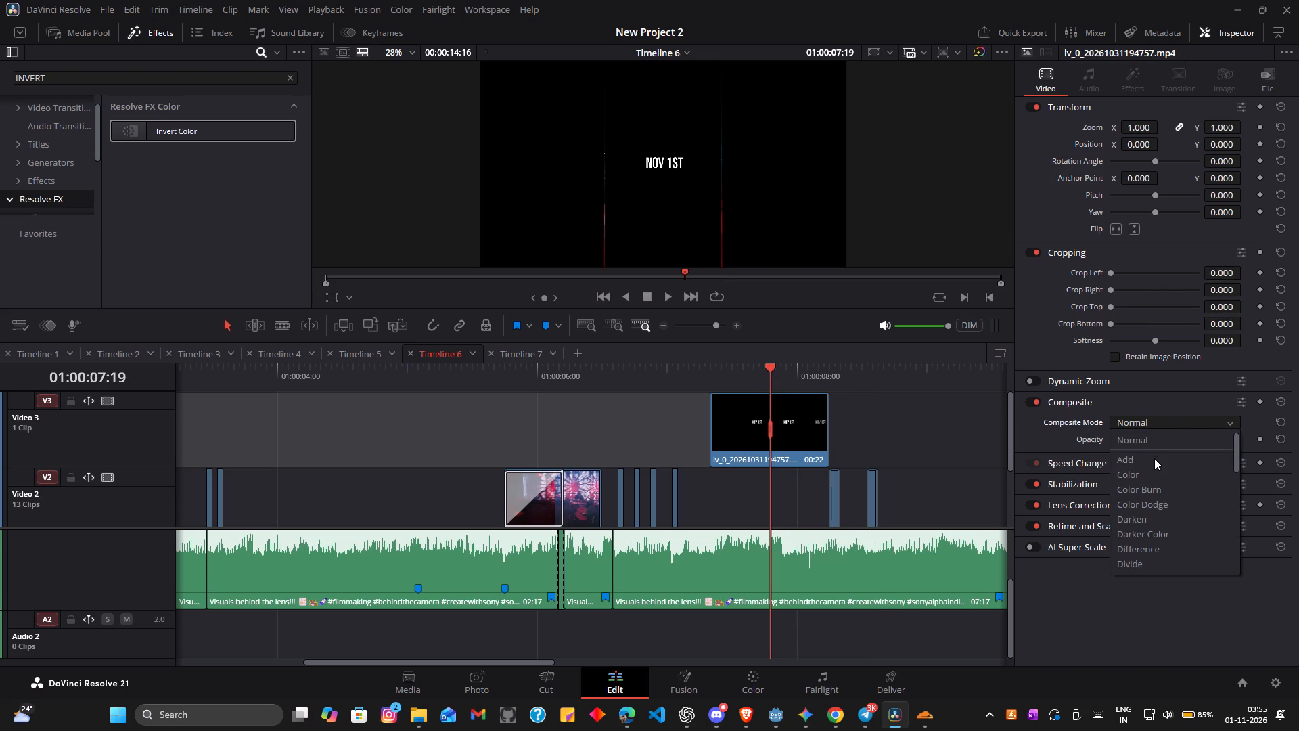
pyautogui.click(1154, 458)
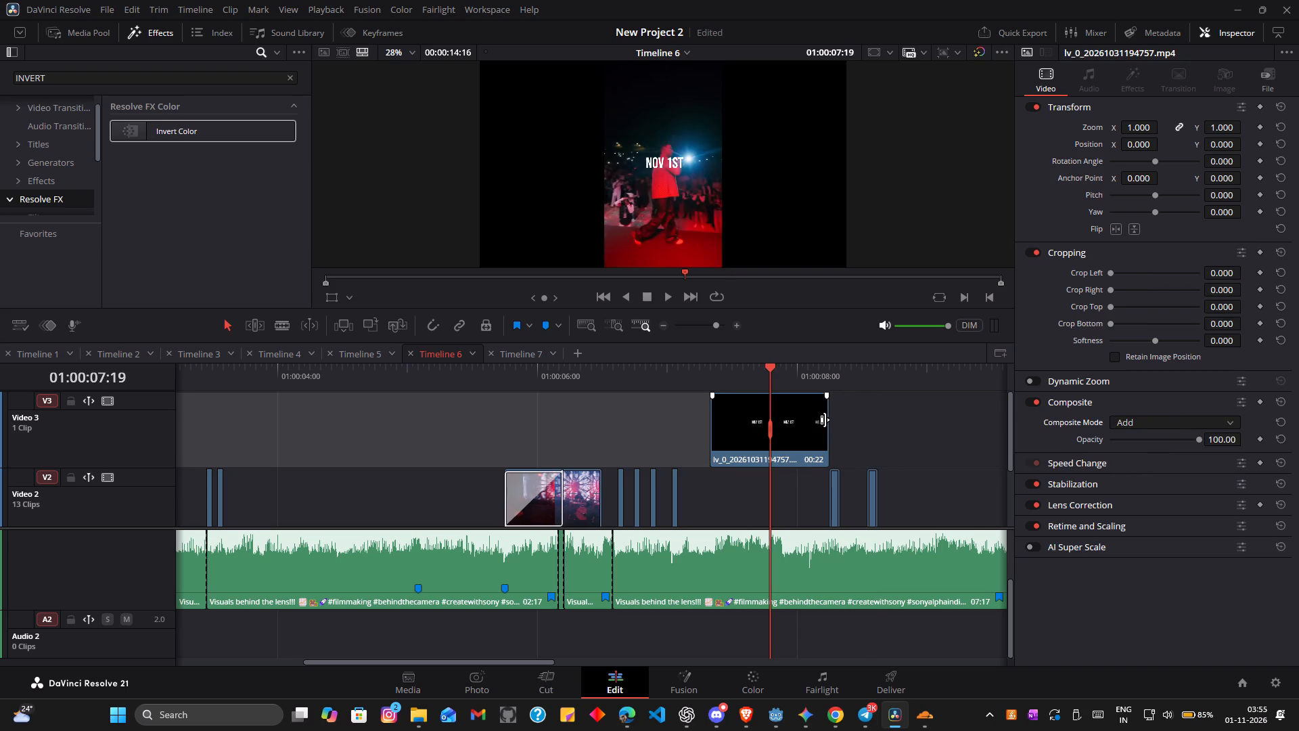
# Play and scrub through the section around the NOV 1ST title on Video 3 to check its blending and timing.
pyautogui.moveTo(733, 373); pyautogui.dragTo(439, 362)
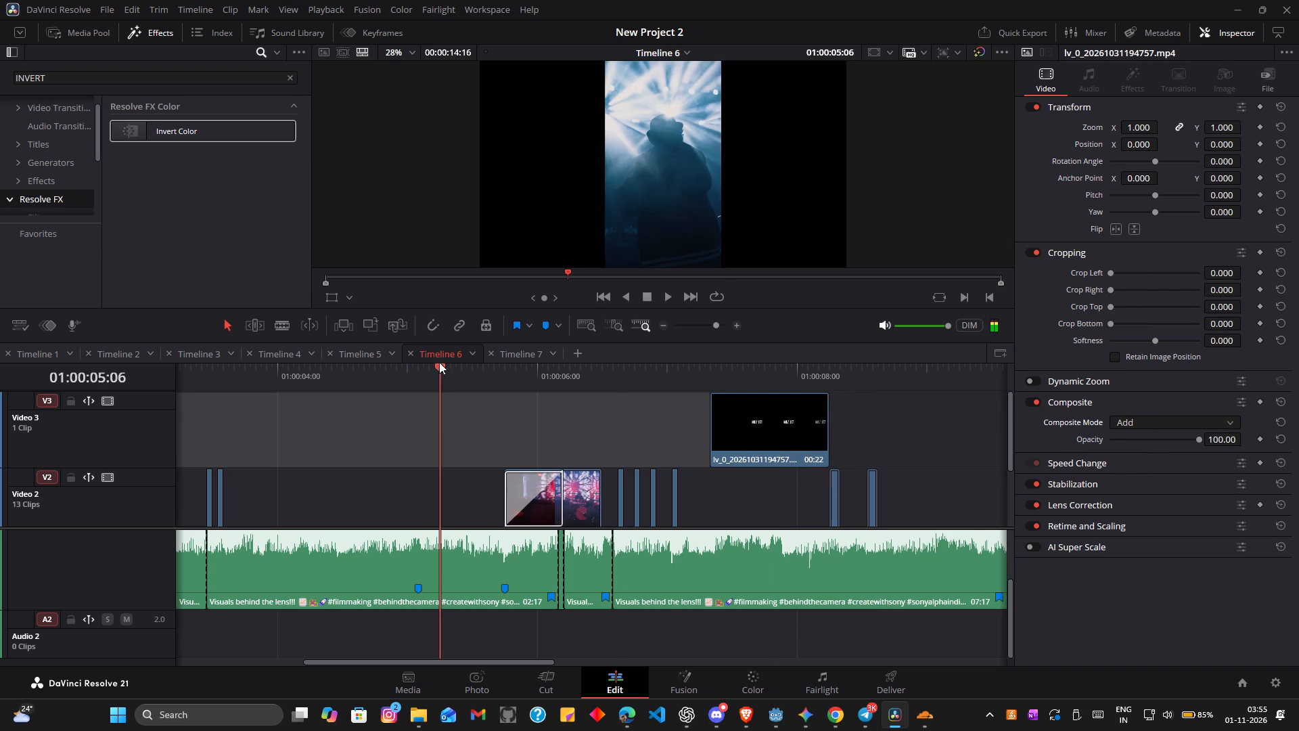
pyautogui.click(668, 296)
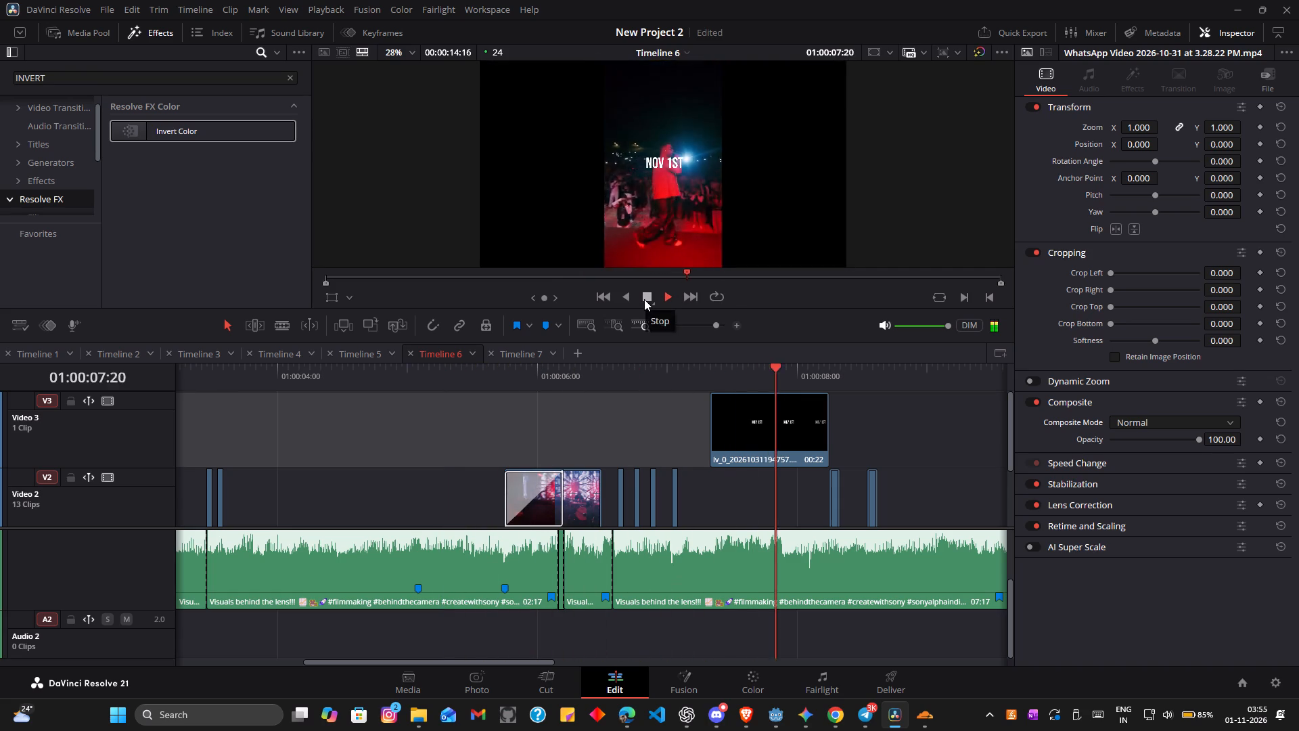
pyautogui.click(644, 299)
pyautogui.click(759, 439)
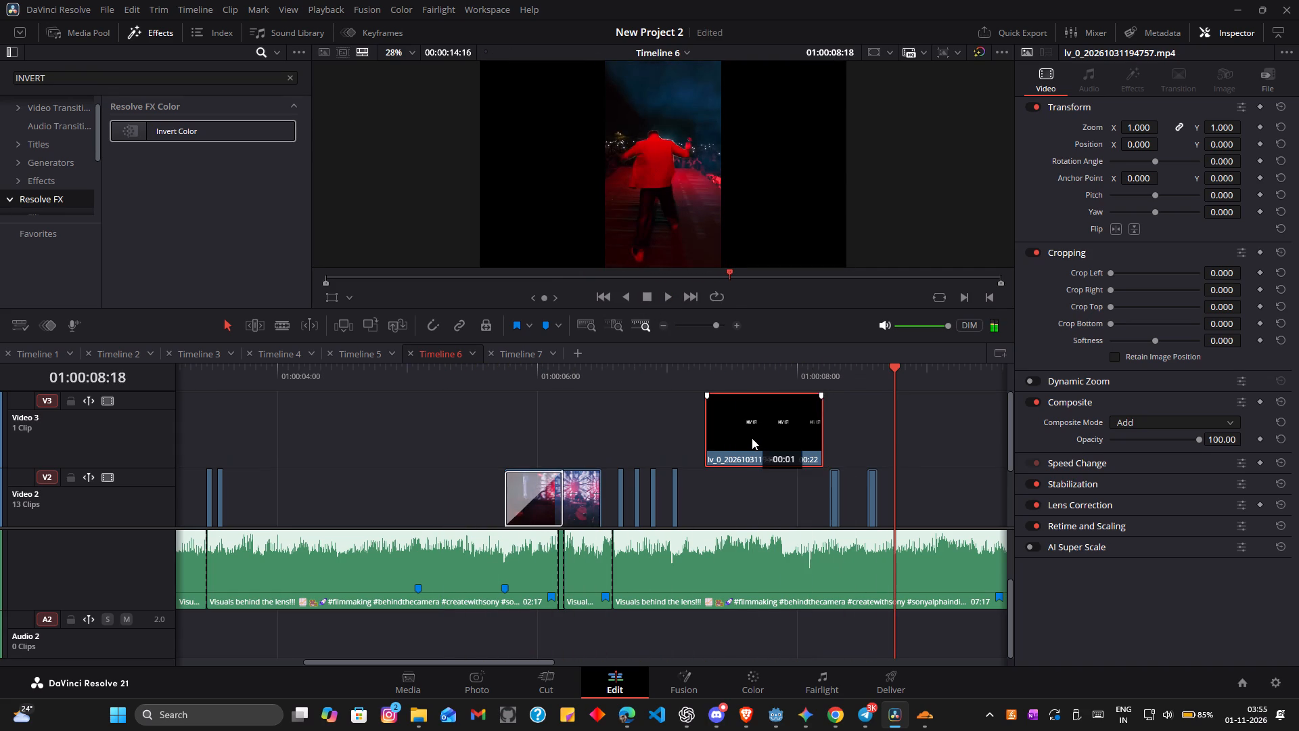
pyautogui.click(709, 375)
pyautogui.click(668, 296)
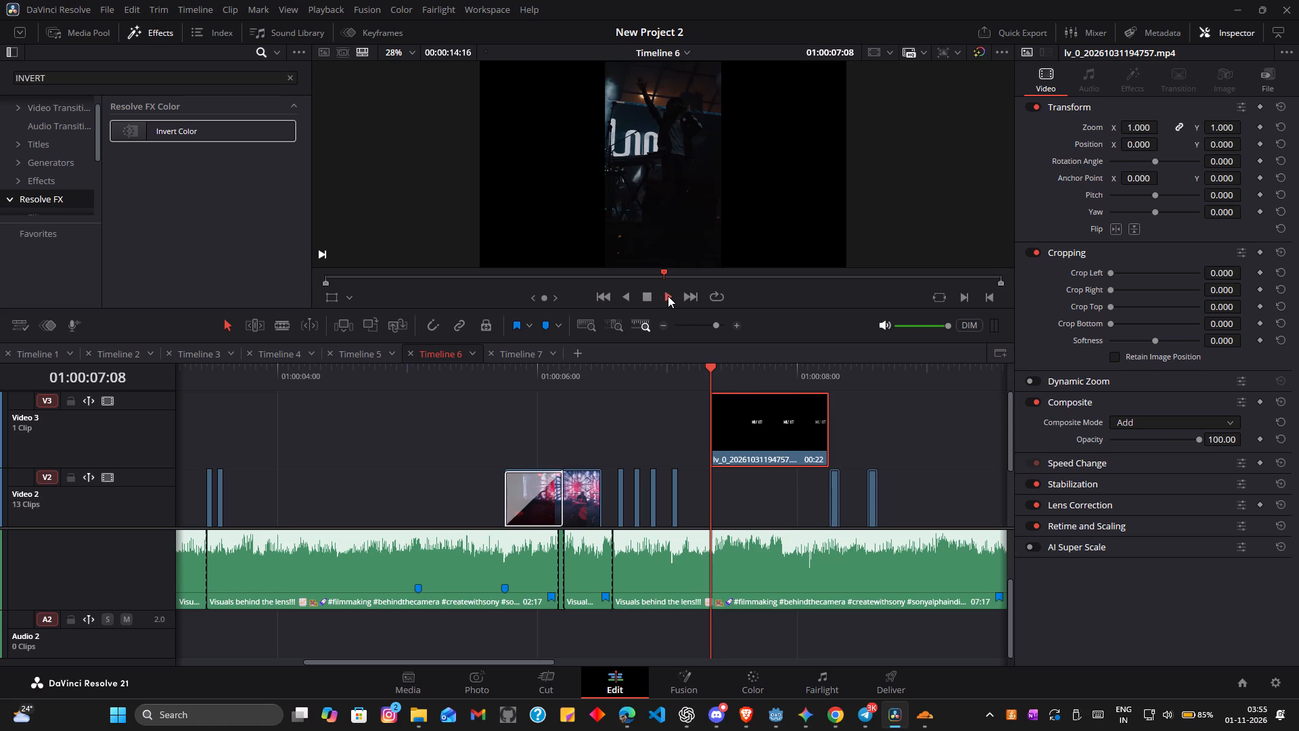
pyautogui.click(647, 296)
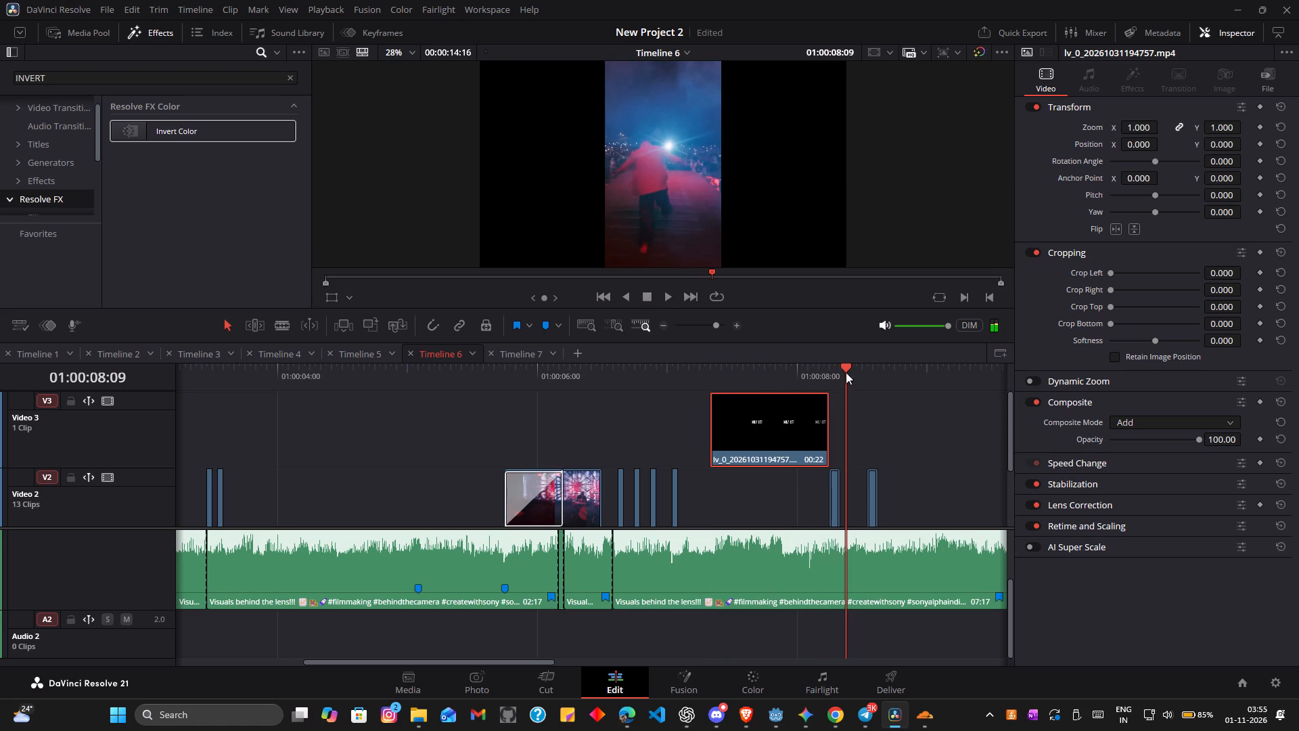
pyautogui.moveTo(843, 369); pyautogui.dragTo(740, 358)
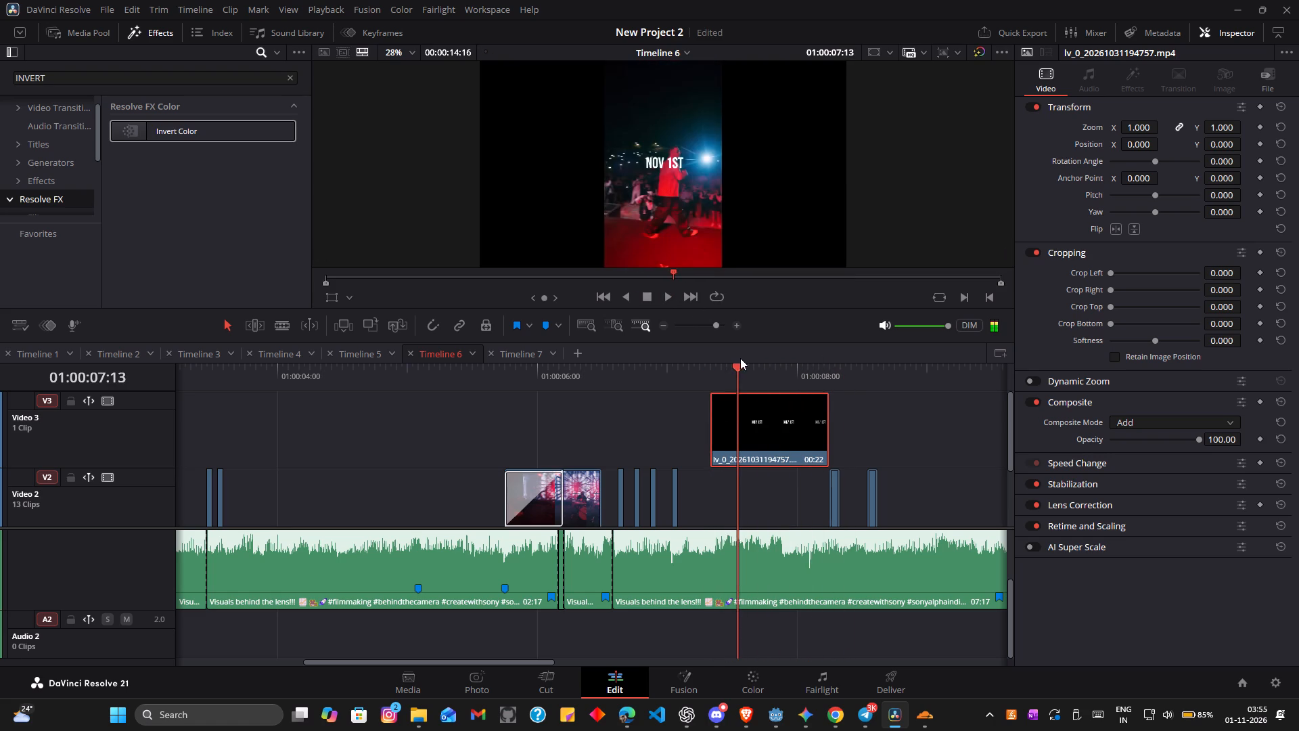
pyautogui.moveTo(740, 358); pyautogui.dragTo(835, 357)
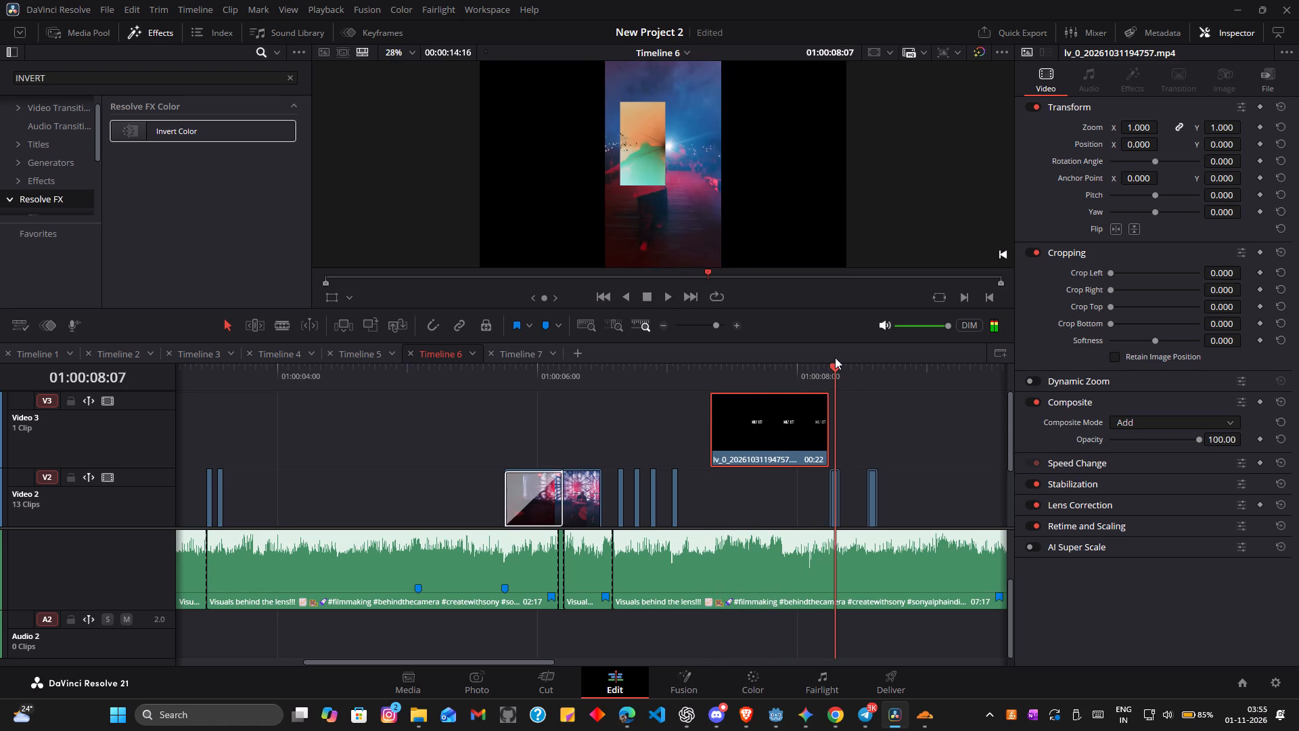
pyautogui.moveTo(835, 357); pyautogui.dragTo(836, 357)
pyautogui.moveTo(836, 357); pyautogui.dragTo(735, 349)
pyautogui.moveTo(834, 372); pyautogui.dragTo(693, 370)
pyautogui.click(670, 299)
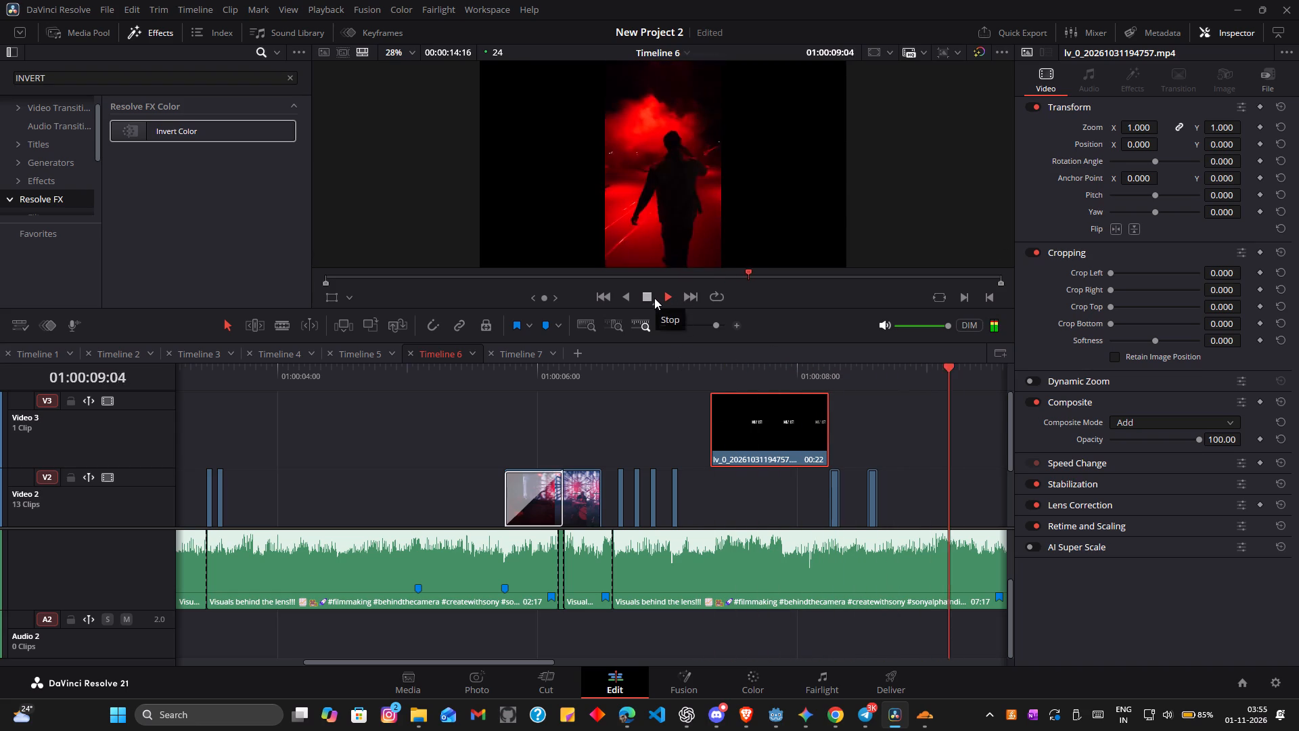
pyautogui.click(654, 298)
# Split the closing title clip on Video 1 at 01:00:12:22, where the CRICKET GROUND text fades out.
pyautogui.moveTo(903, 420); pyautogui.dragTo(677, 412, button='middle')
pyautogui.scroll(-2, 814, 486)
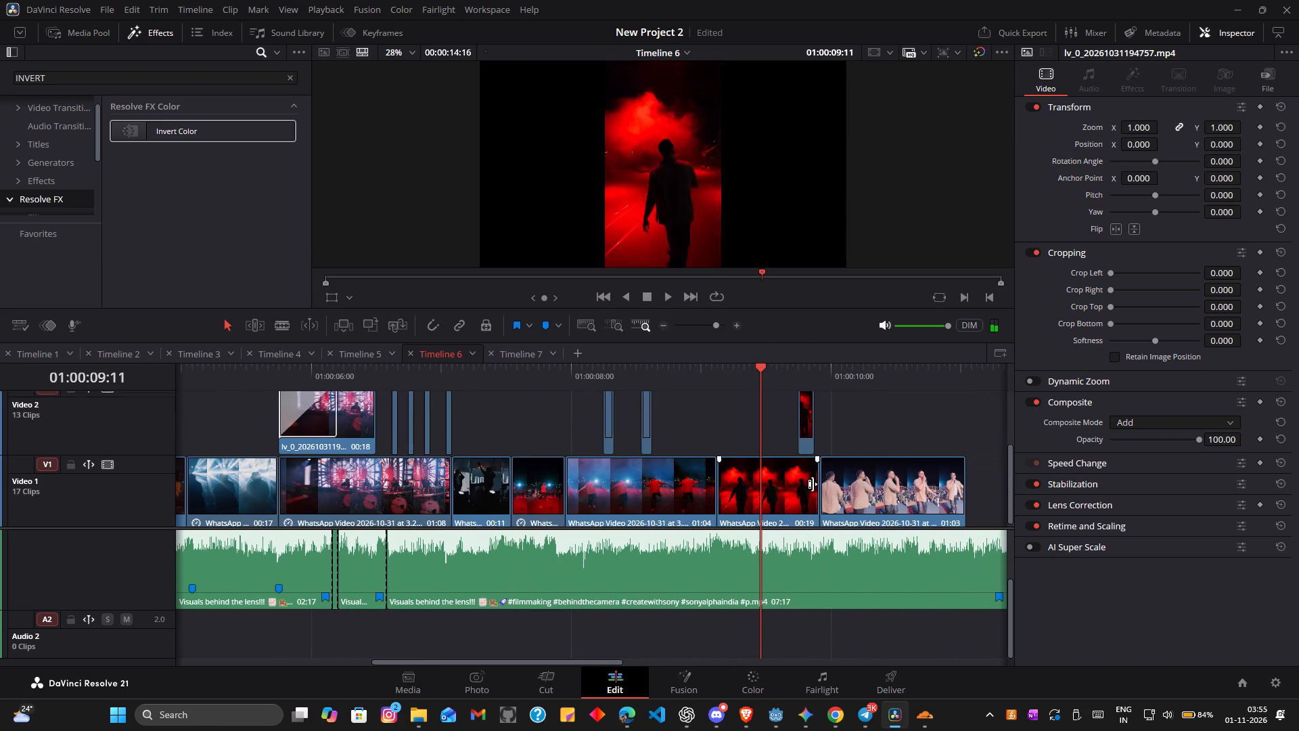
pyautogui.moveTo(796, 428); pyautogui.dragTo(616, 422, button='middle')
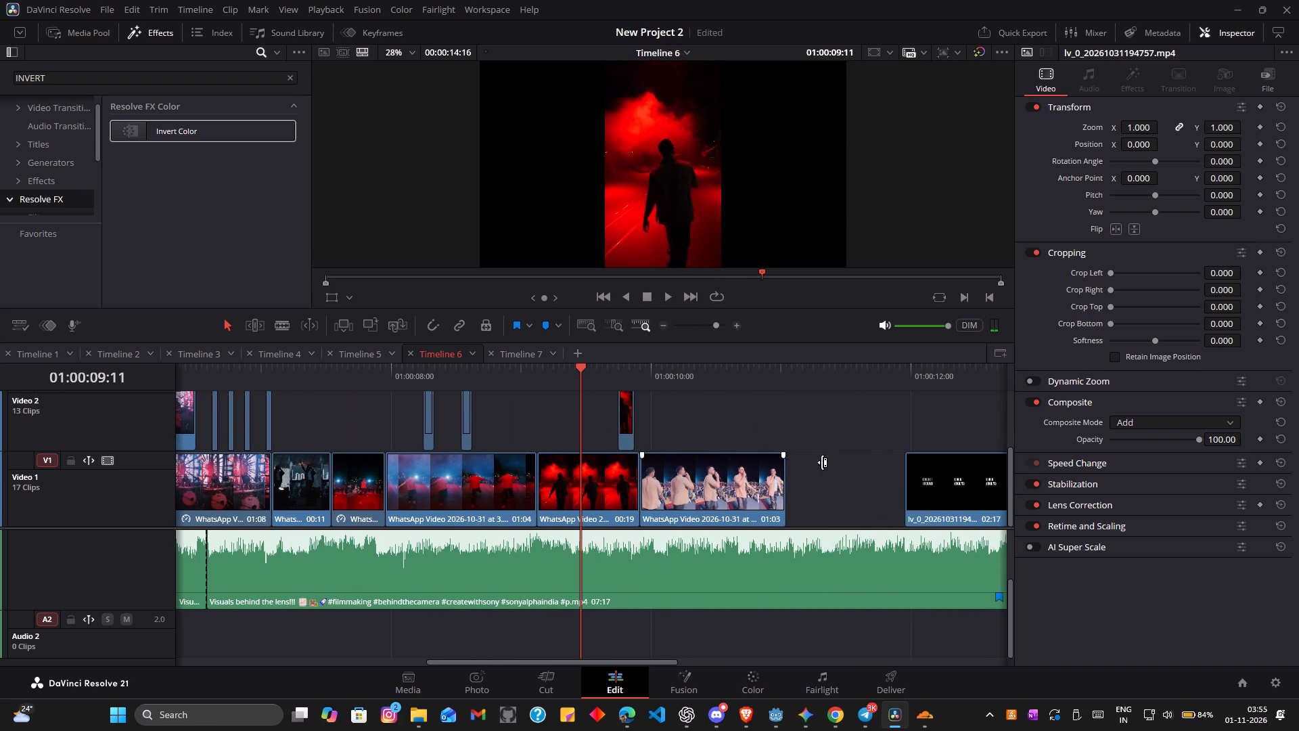
pyautogui.moveTo(897, 433); pyautogui.dragTo(645, 433, button='middle')
pyautogui.click(776, 382)
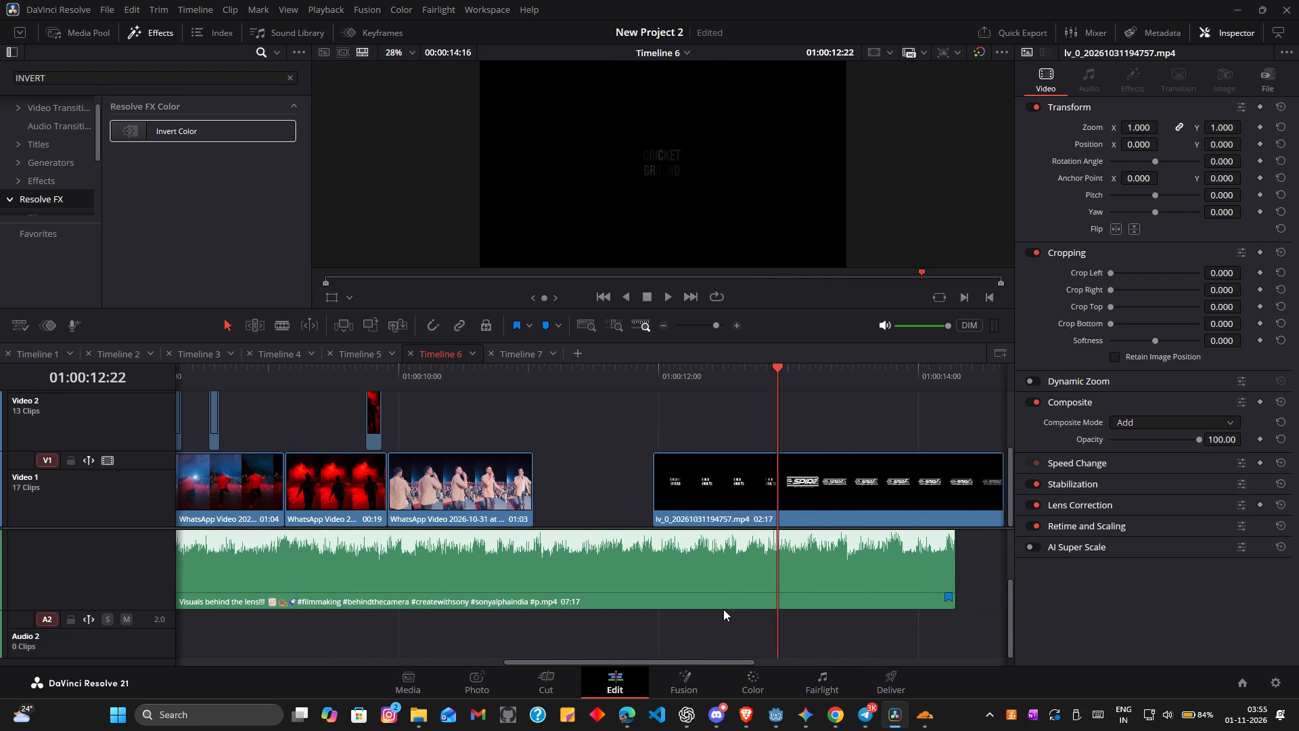
pyautogui.press('Right')
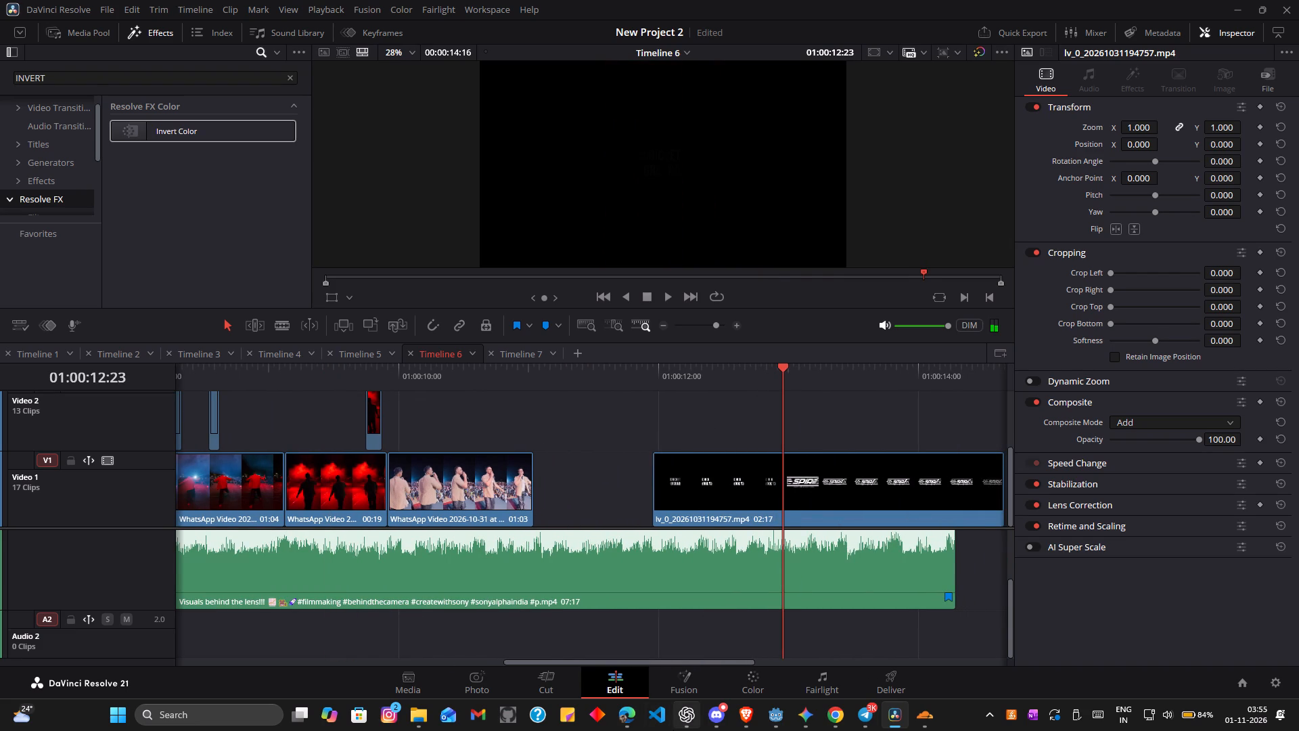
pyautogui.press('Left')
pyautogui.press('Right')
pyautogui.press('Left')
pyautogui.press('Right')
pyautogui.press('Left')
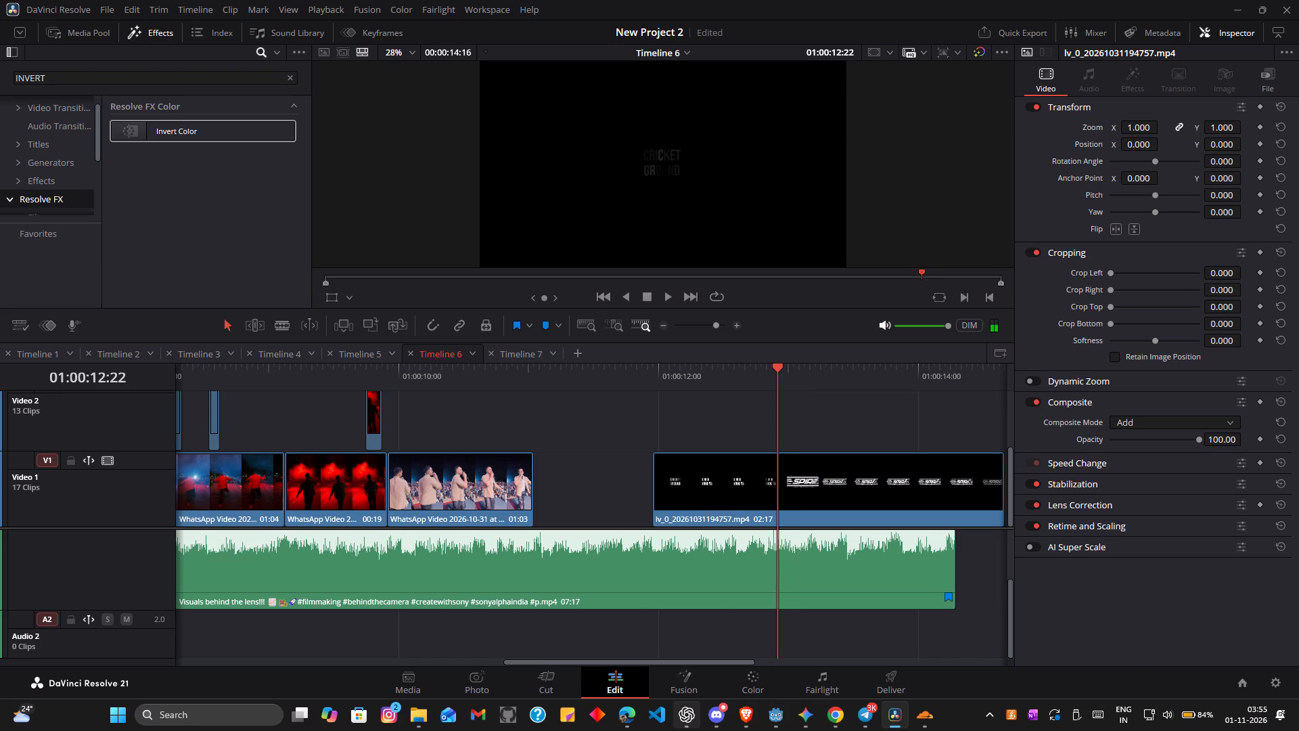
pyautogui.hotkey('ctrl', '\\')
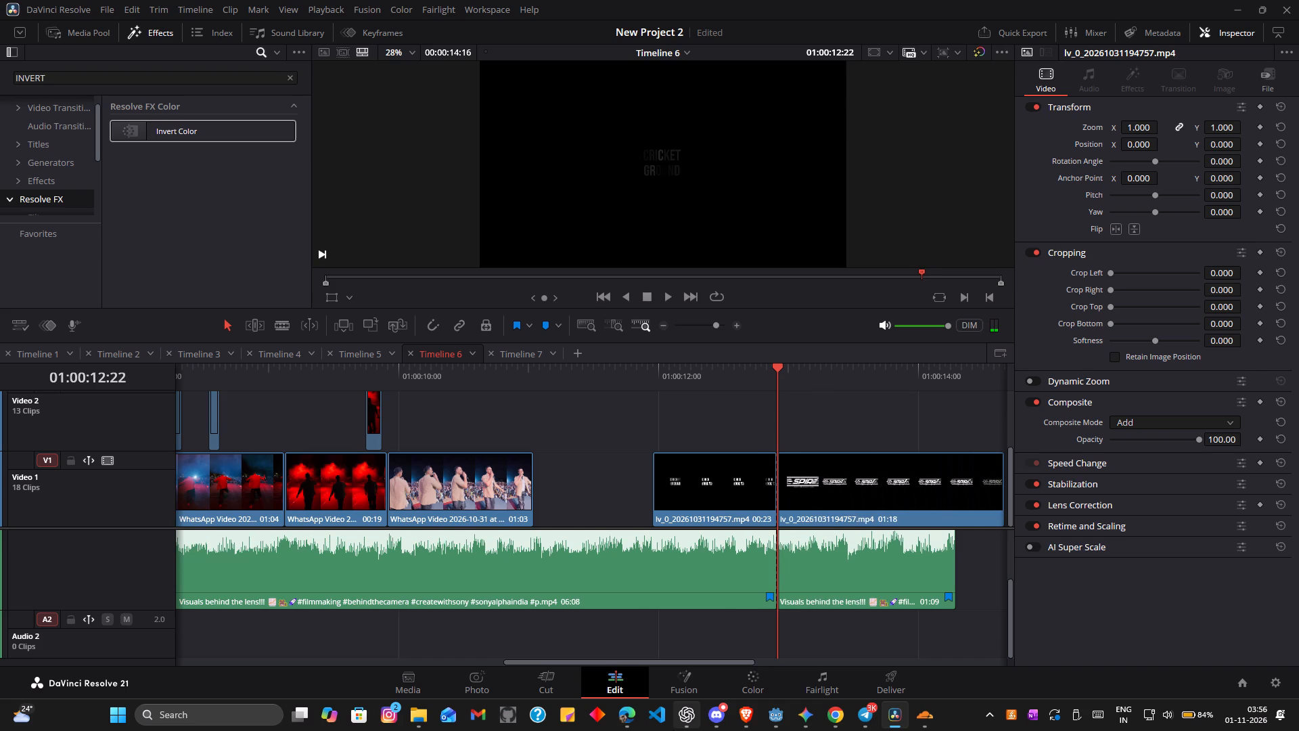
# Rejoin the audio clip on Audio 1 at the 01:00:12:22 cut, leaving the title clip split.
pyautogui.rightClick(777, 569)
pyautogui.click(788, 580)
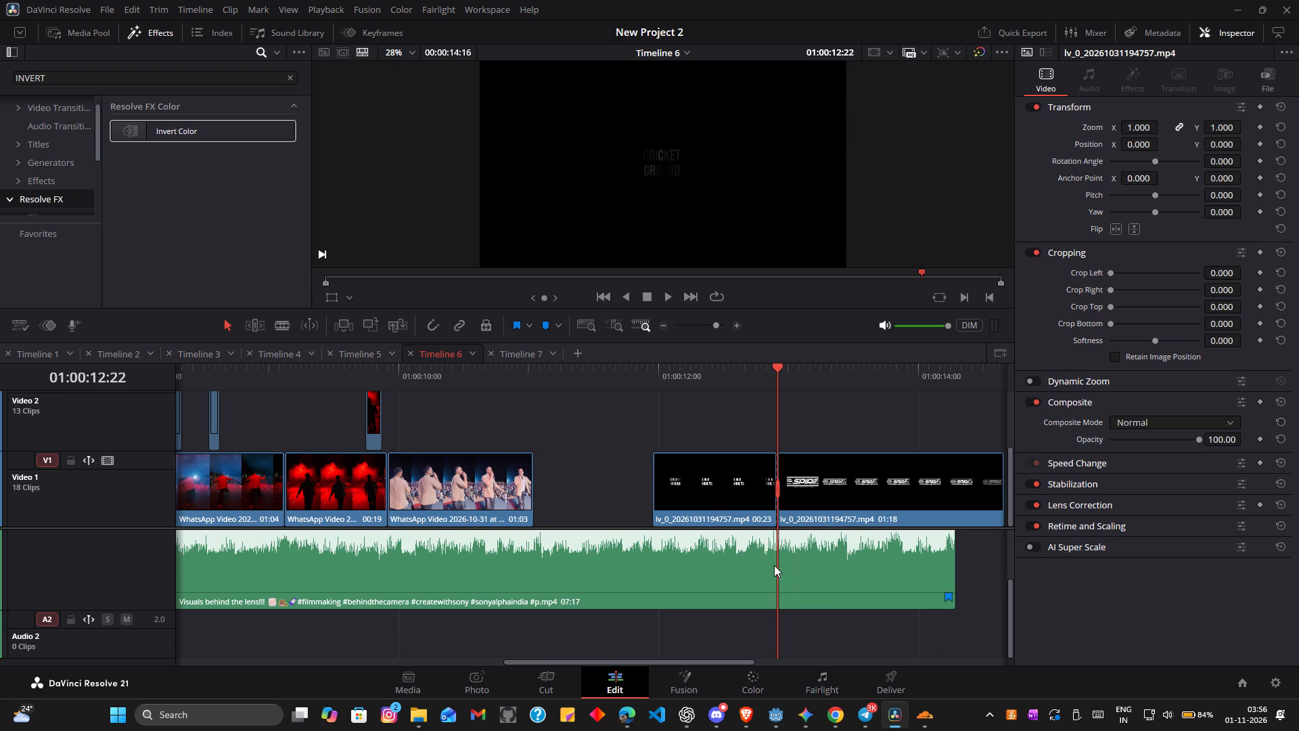
# Move the CRICKET GROUND title clip from Video 1 onto Video 3 so that it starts at about 01:00:08:17.
pyautogui.moveTo(727, 496); pyautogui.dragTo(428, 391)
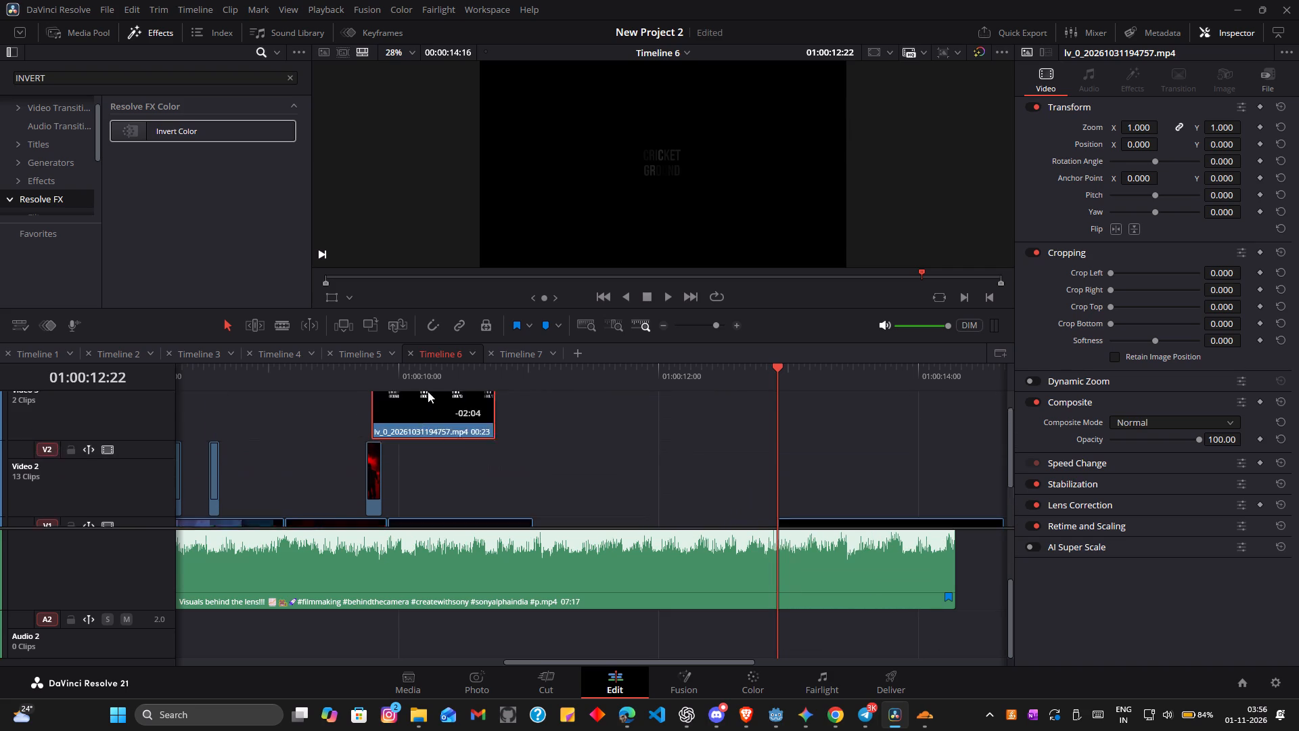
pyautogui.moveTo(428, 391); pyautogui.dragTo(292, 405)
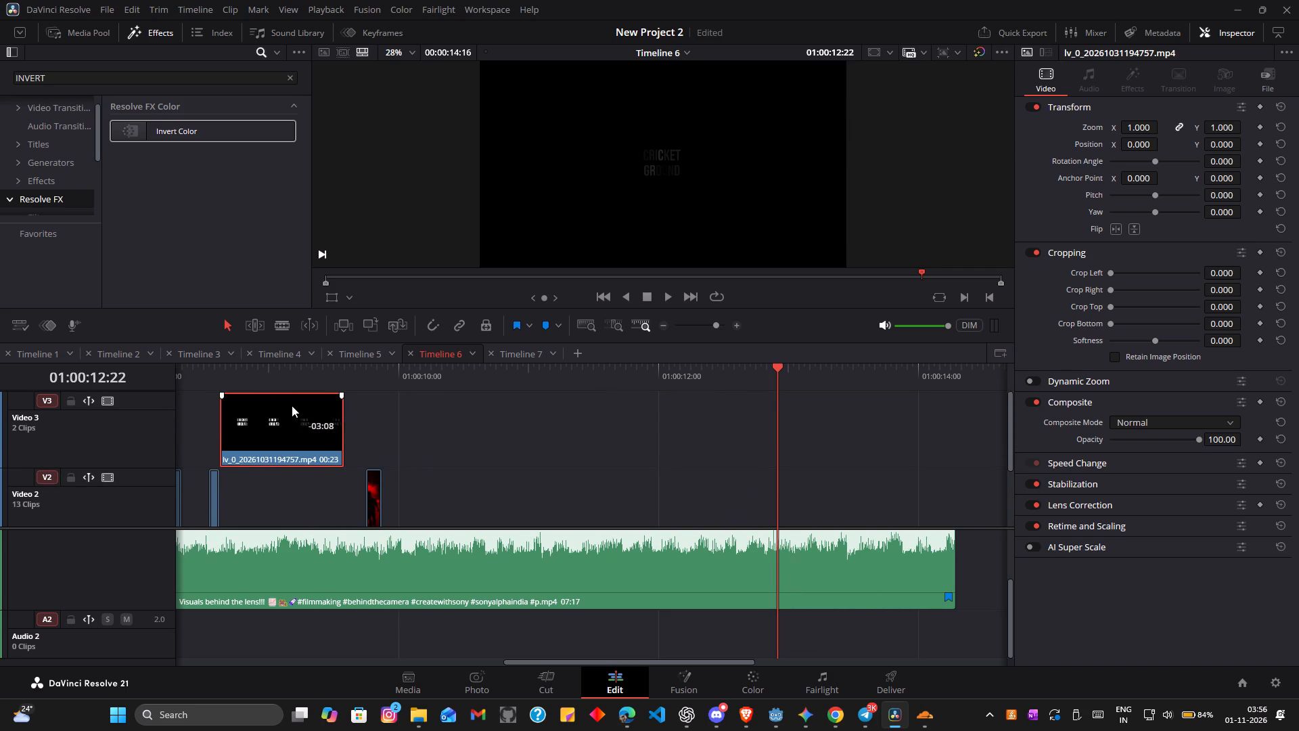
pyautogui.moveTo(292, 405); pyautogui.dragTo(304, 406)
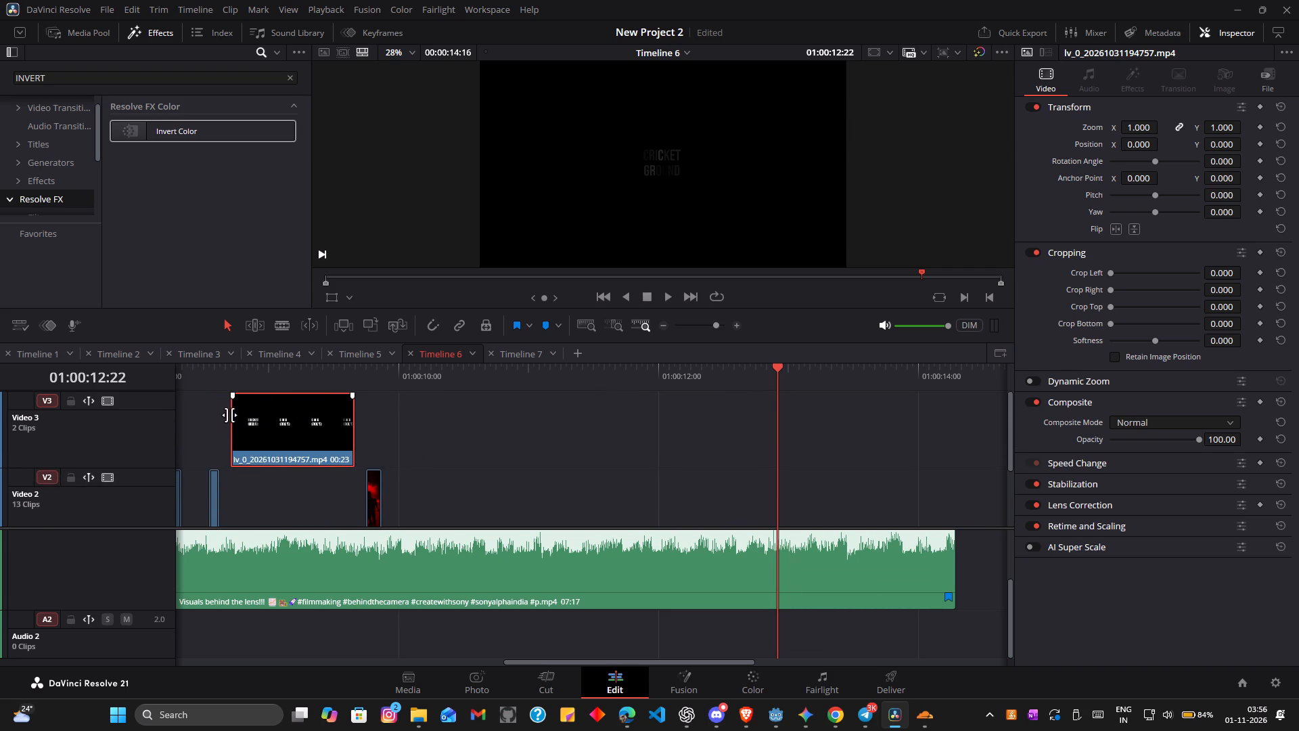
# Play from about 01:00:06:19 through both Video 3 titles to review the CRICKET GROUND clip's placement.
pyautogui.moveTo(200, 423); pyautogui.dragTo(564, 442, button='middle')
pyautogui.click(344, 387)
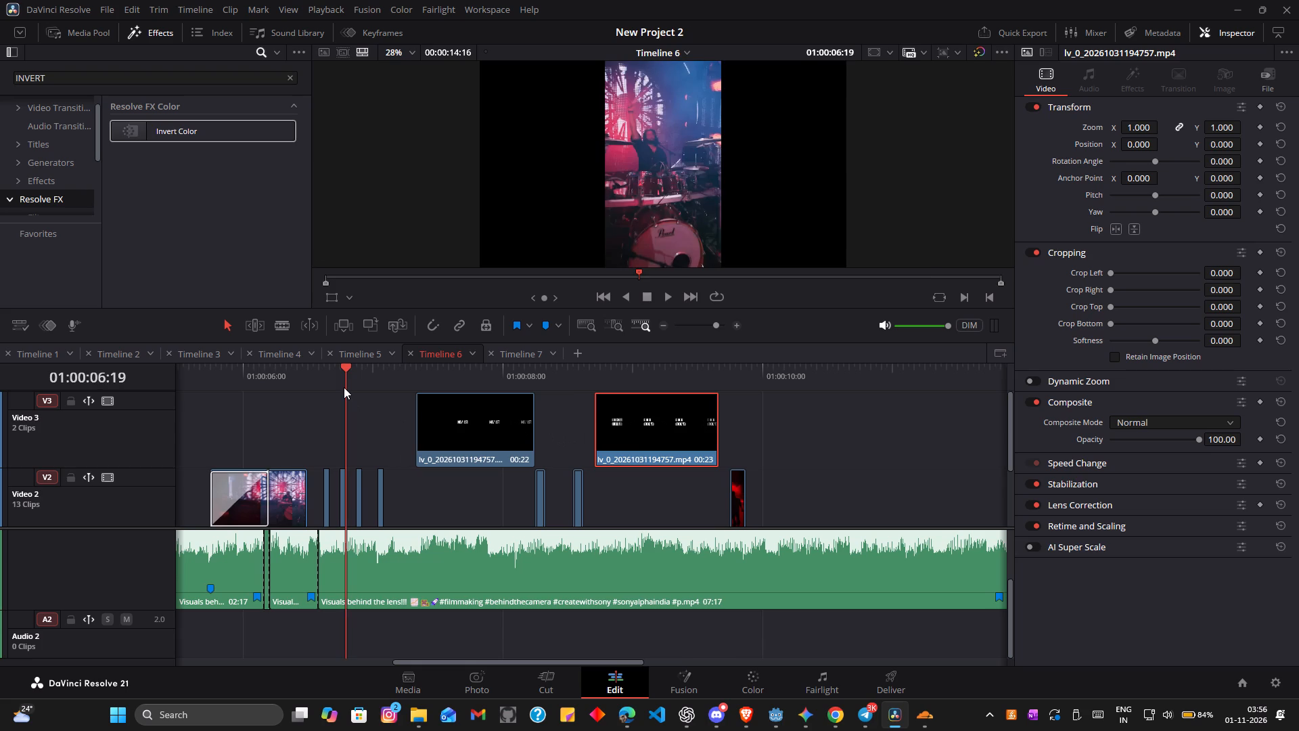
pyautogui.press('l')
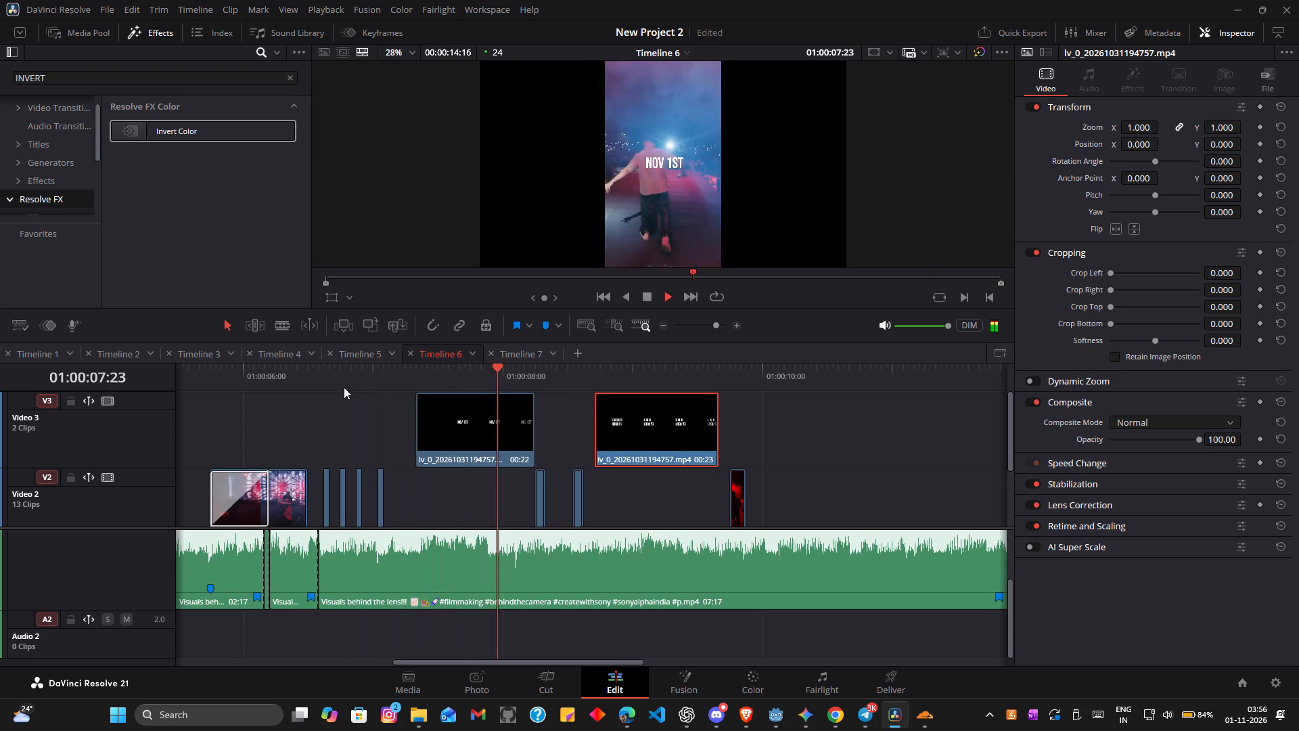
pyautogui.press('k')
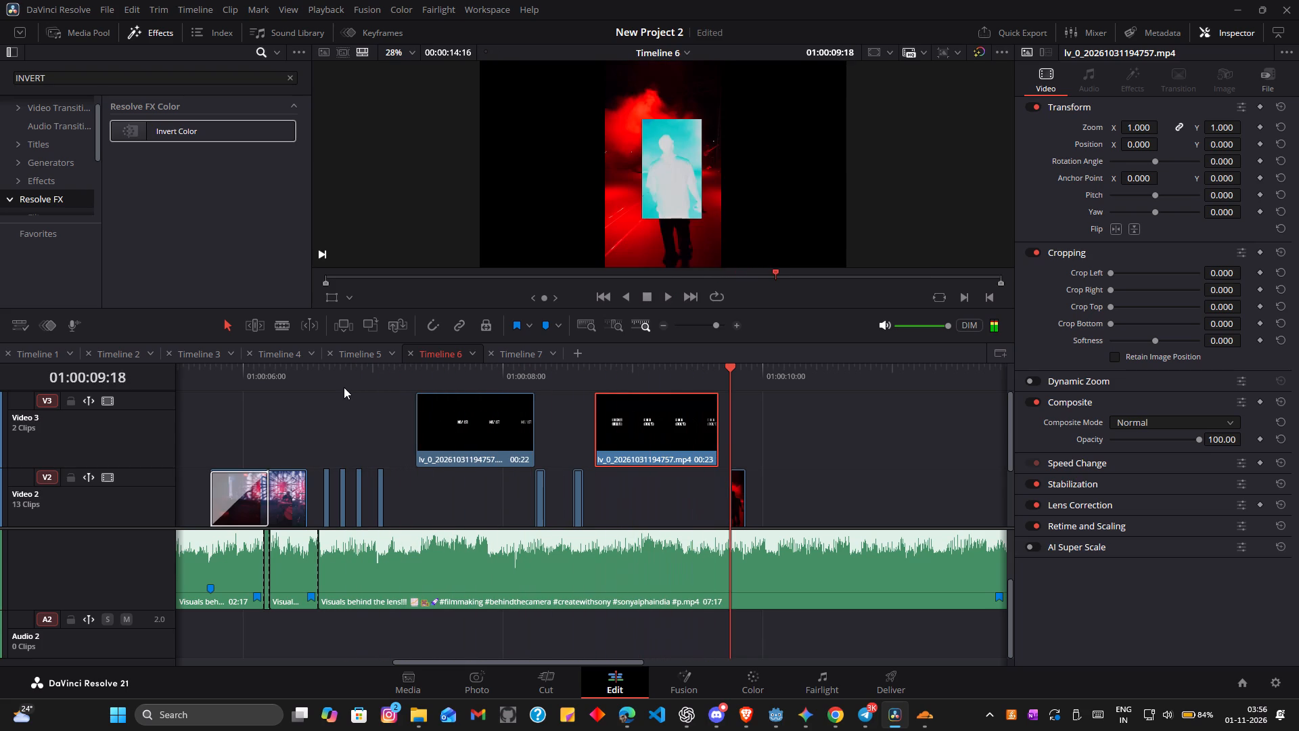
# Set the composite mode of the CRICKET GROUND title clip on Video 3 to Add.
pyautogui.rightClick(647, 436)
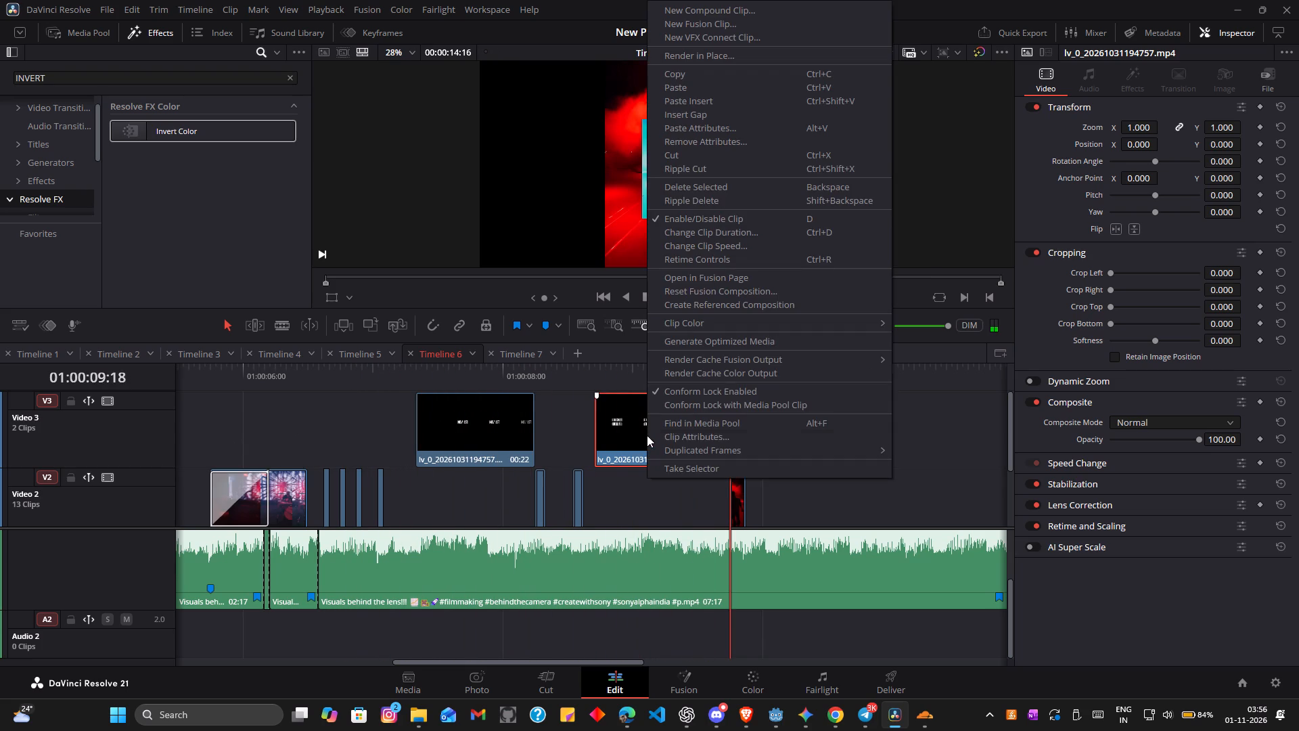
pyautogui.click(595, 432)
pyautogui.click(1223, 421)
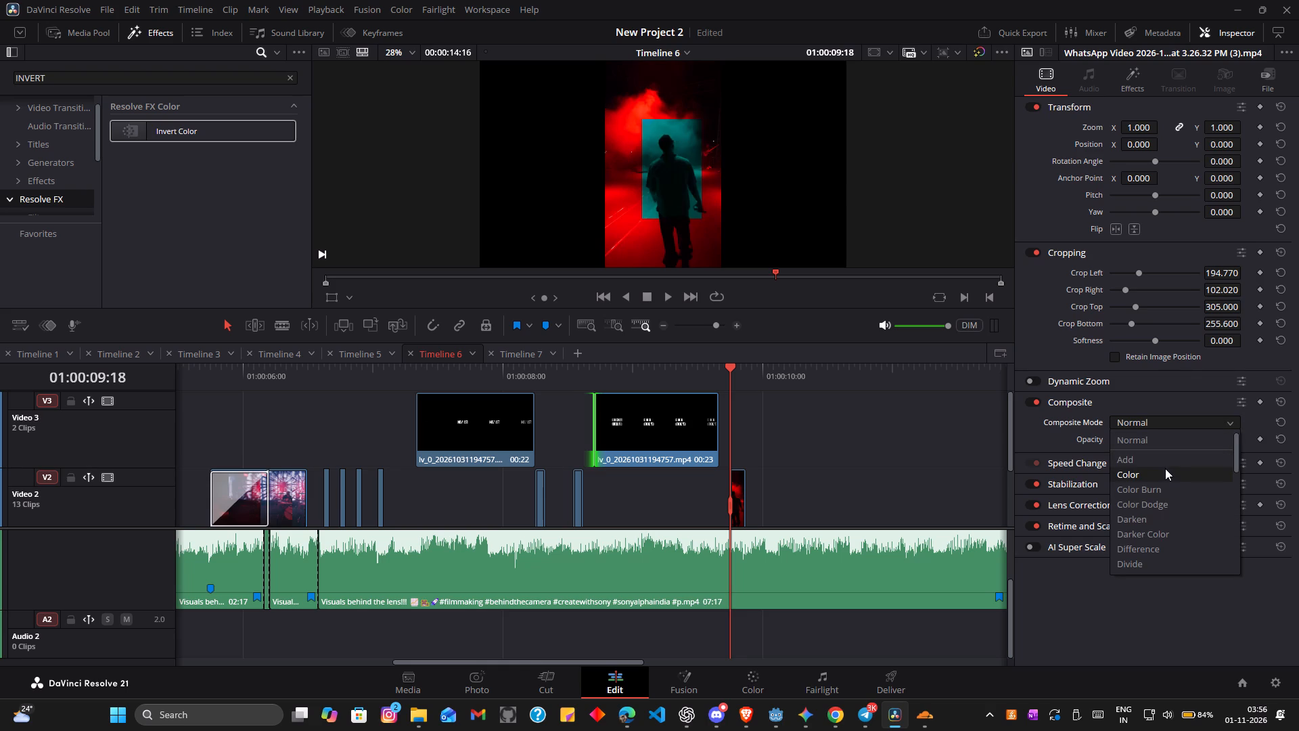
pyautogui.click(641, 376)
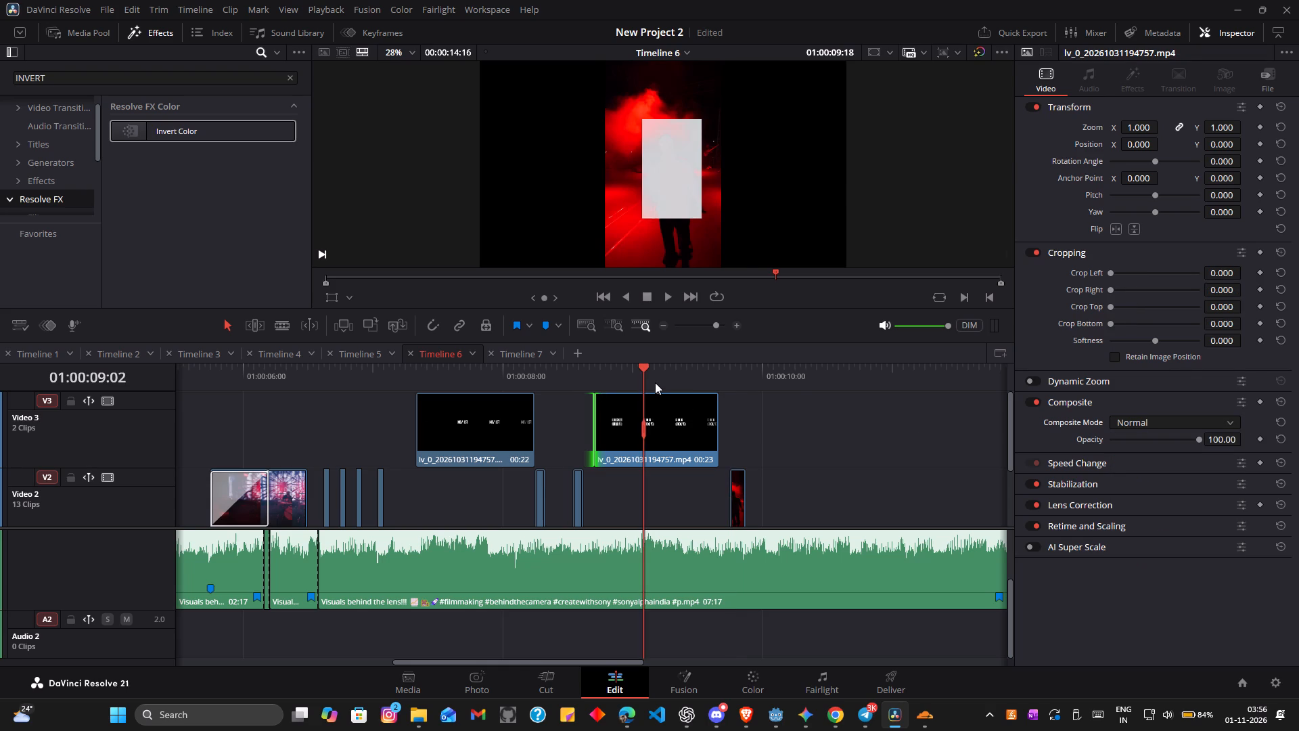
pyautogui.click(1185, 424)
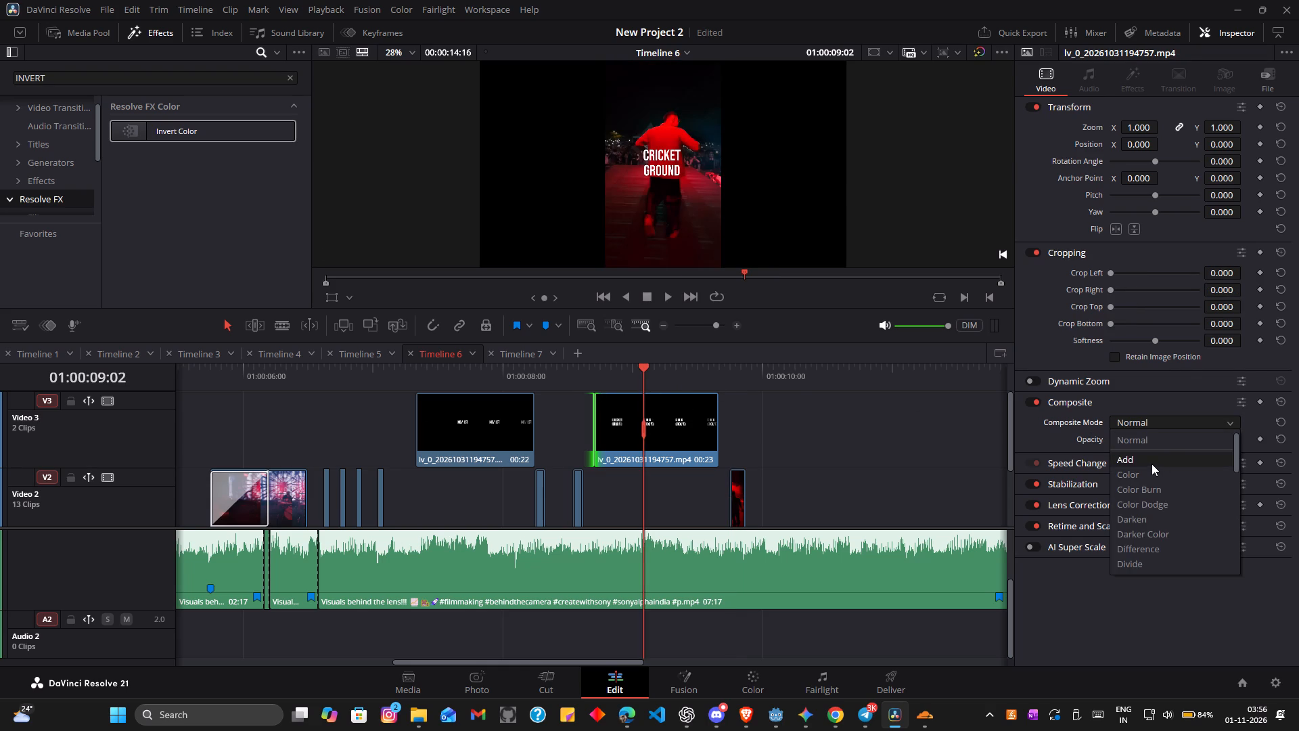
pyautogui.click(1152, 463)
# Set the composite mode of the inverted, cropped clip on Video 2 at 01:00:09:18 to Color.
pyautogui.click(732, 386)
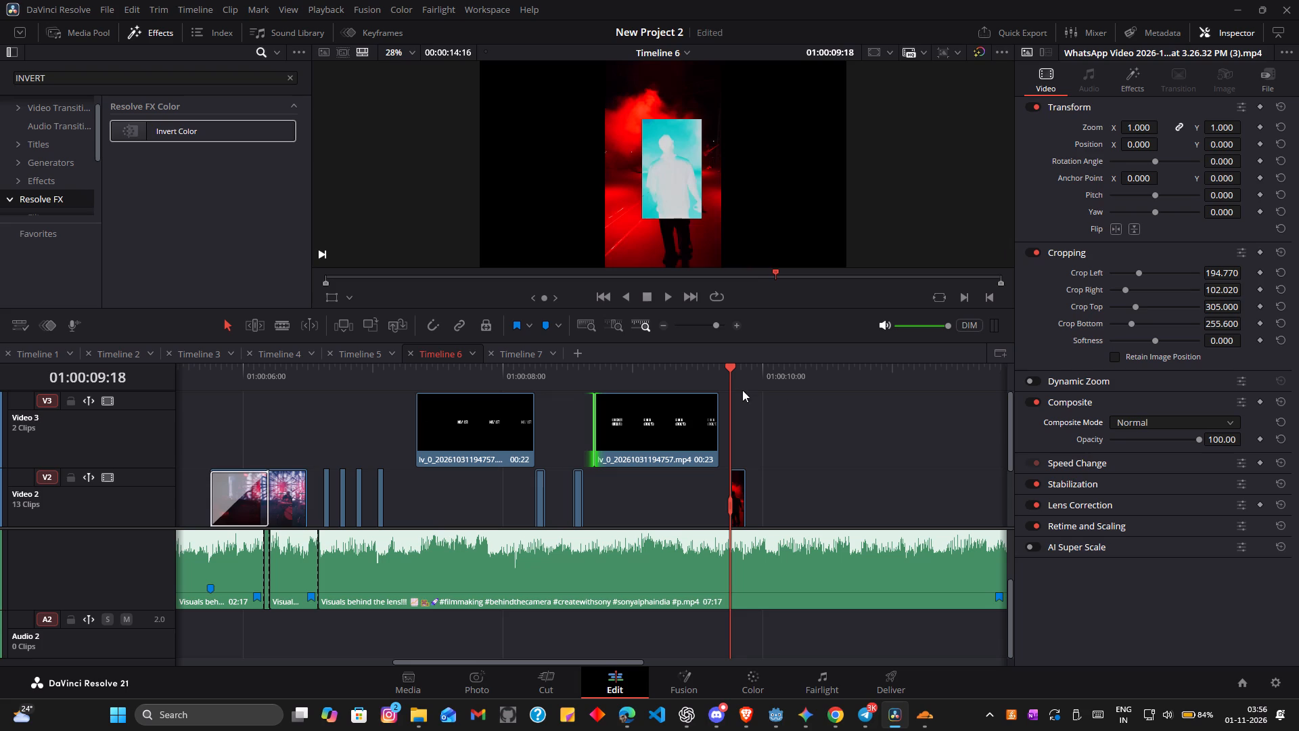
pyautogui.click(1152, 424)
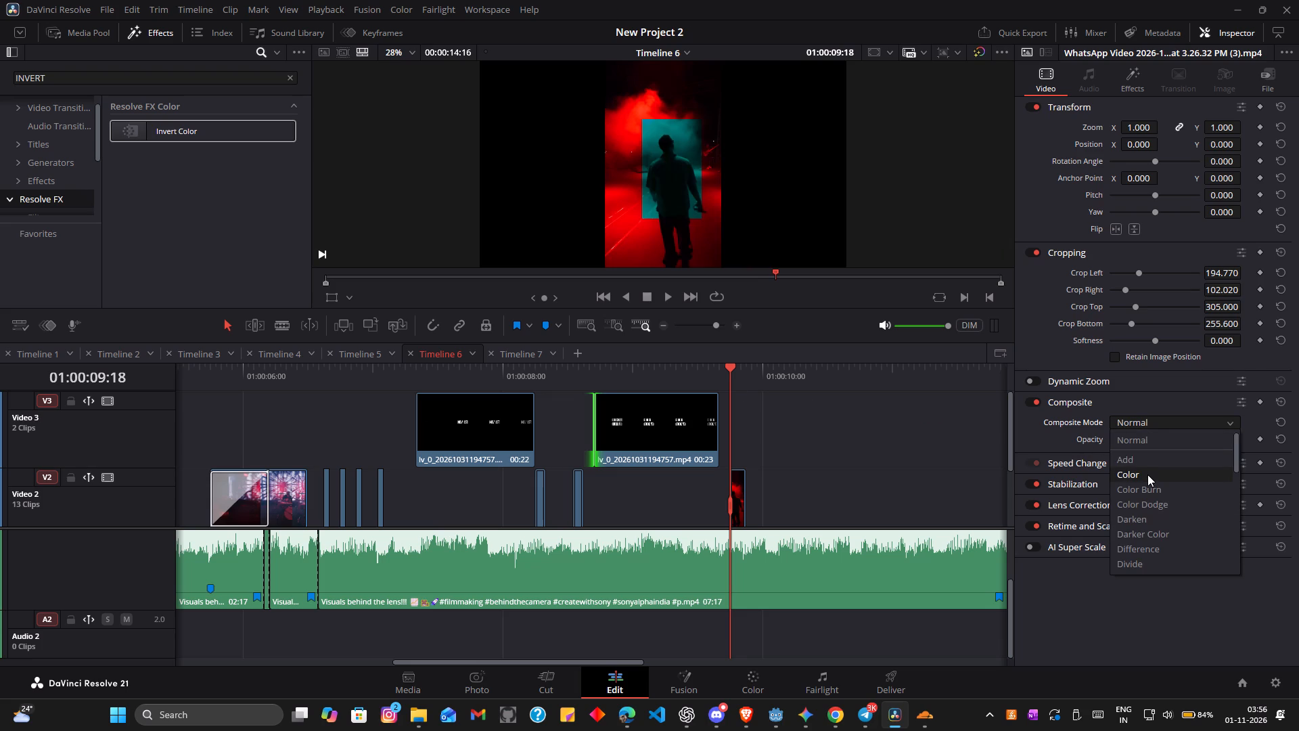
pyautogui.click(1147, 474)
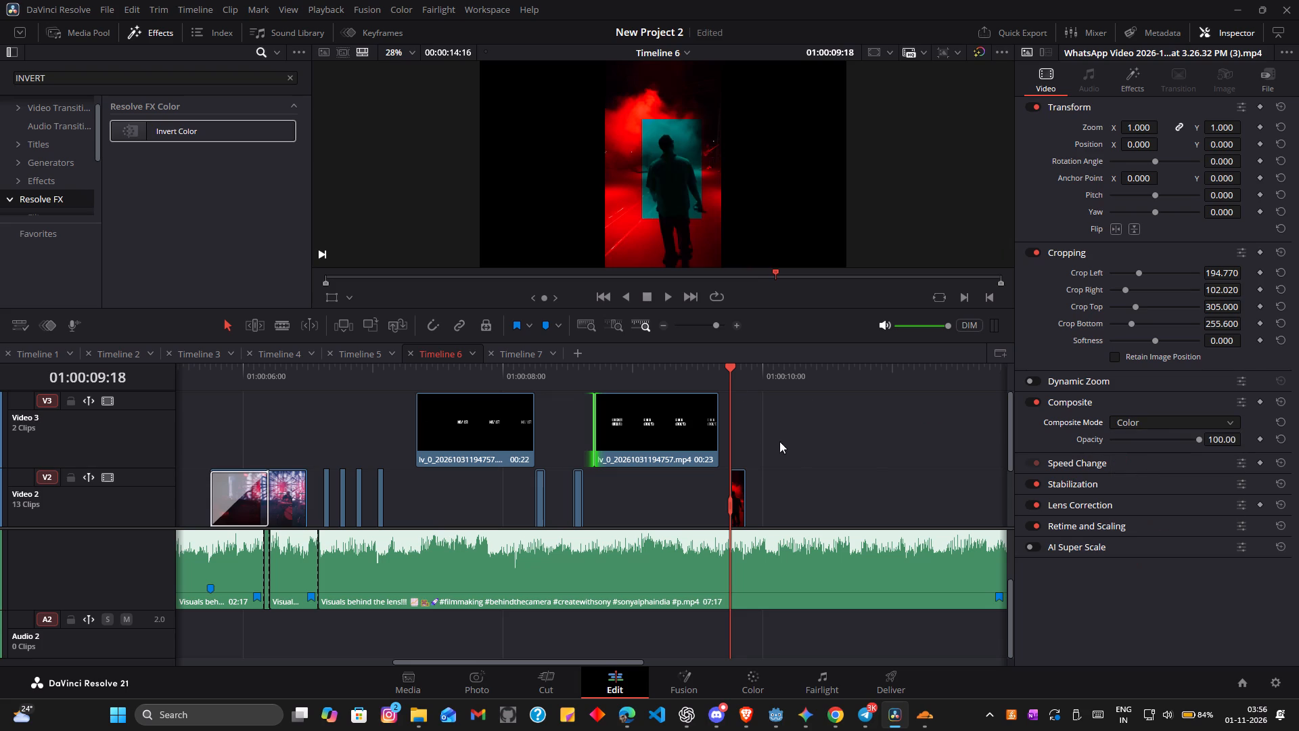
# Try the Color composite mode on the inverted Video 2 clip at 01:00:08:14, and set it to Subtract instead.
pyautogui.moveTo(506, 504); pyautogui.dragTo(674, 531, button='middle')
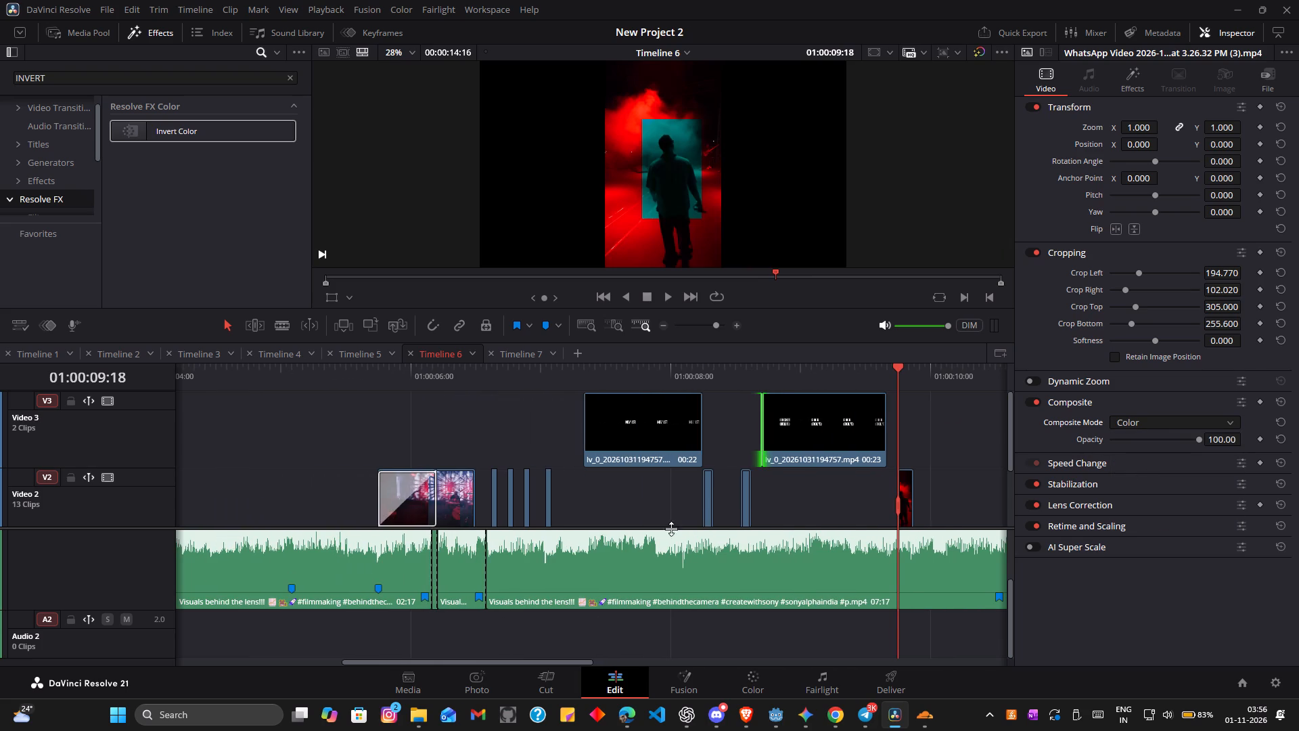
pyautogui.moveTo(894, 368); pyautogui.dragTo(771, 335)
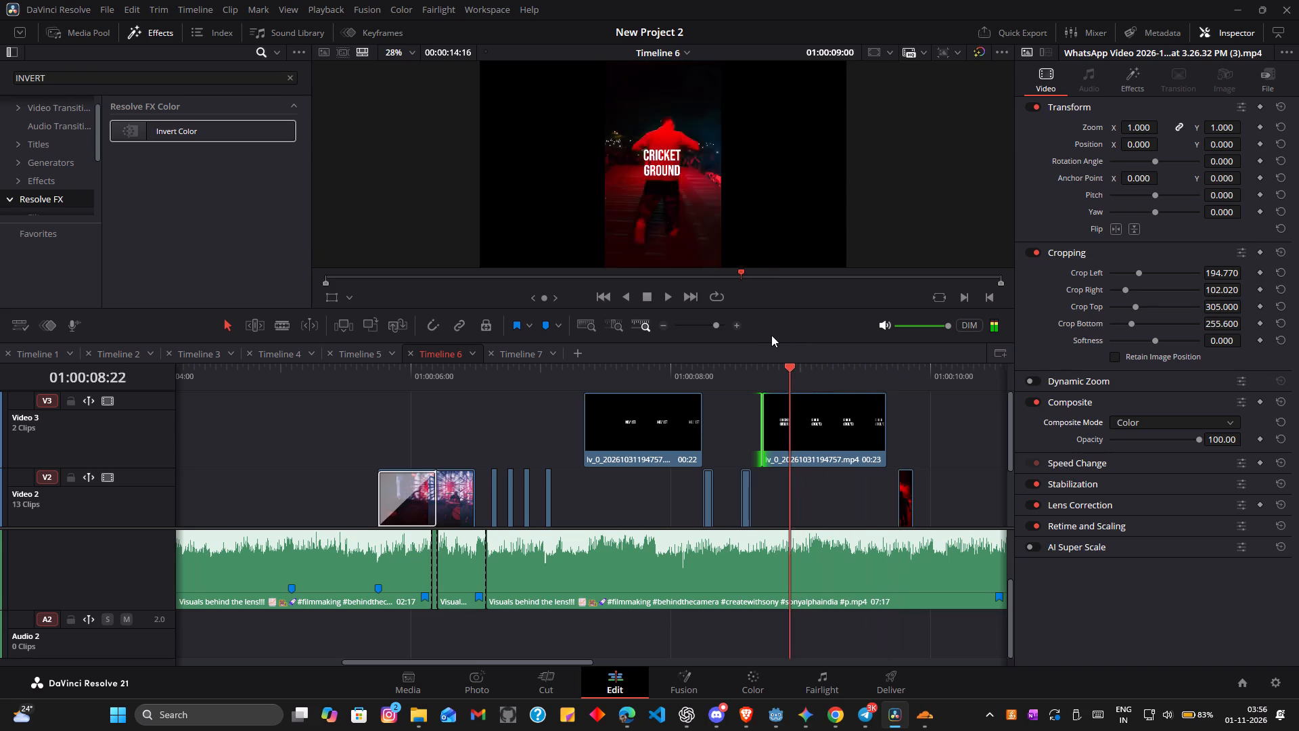
pyautogui.moveTo(771, 335); pyautogui.dragTo(744, 332)
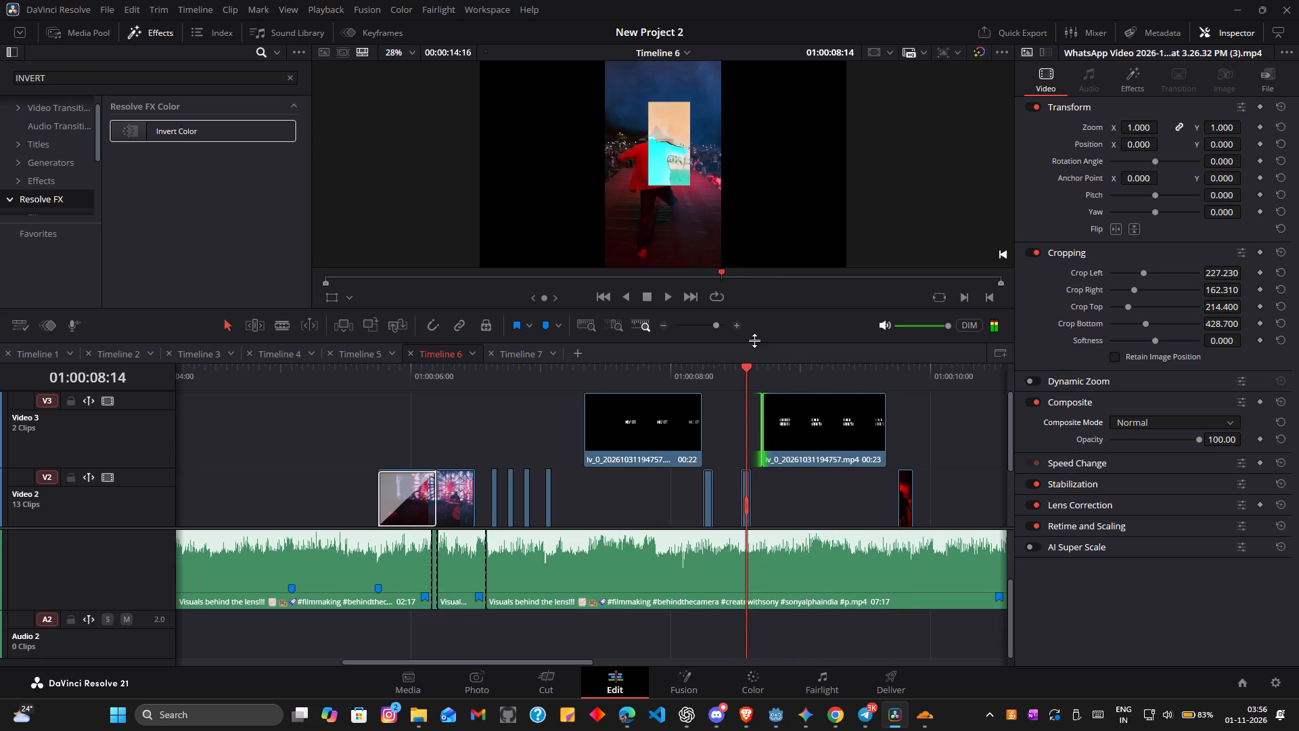
pyautogui.click(746, 488)
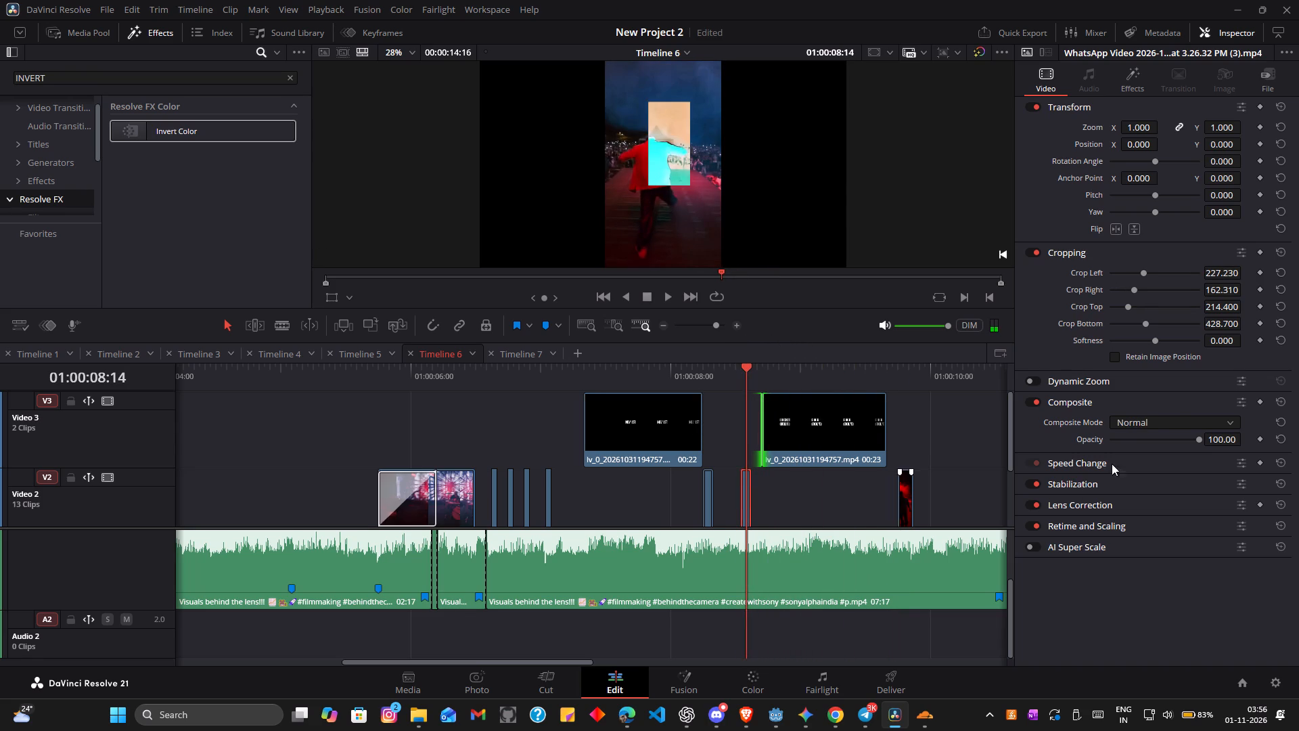
pyautogui.click(1177, 418)
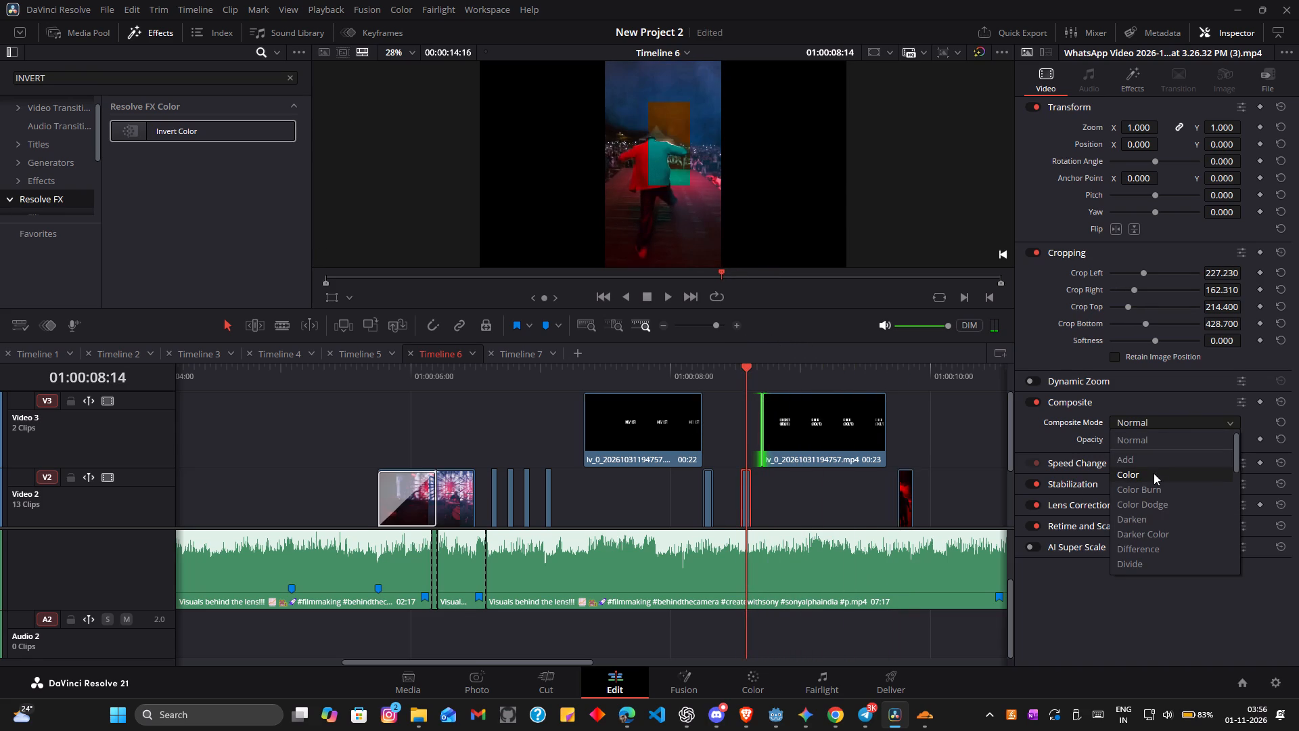
pyautogui.click(1154, 473)
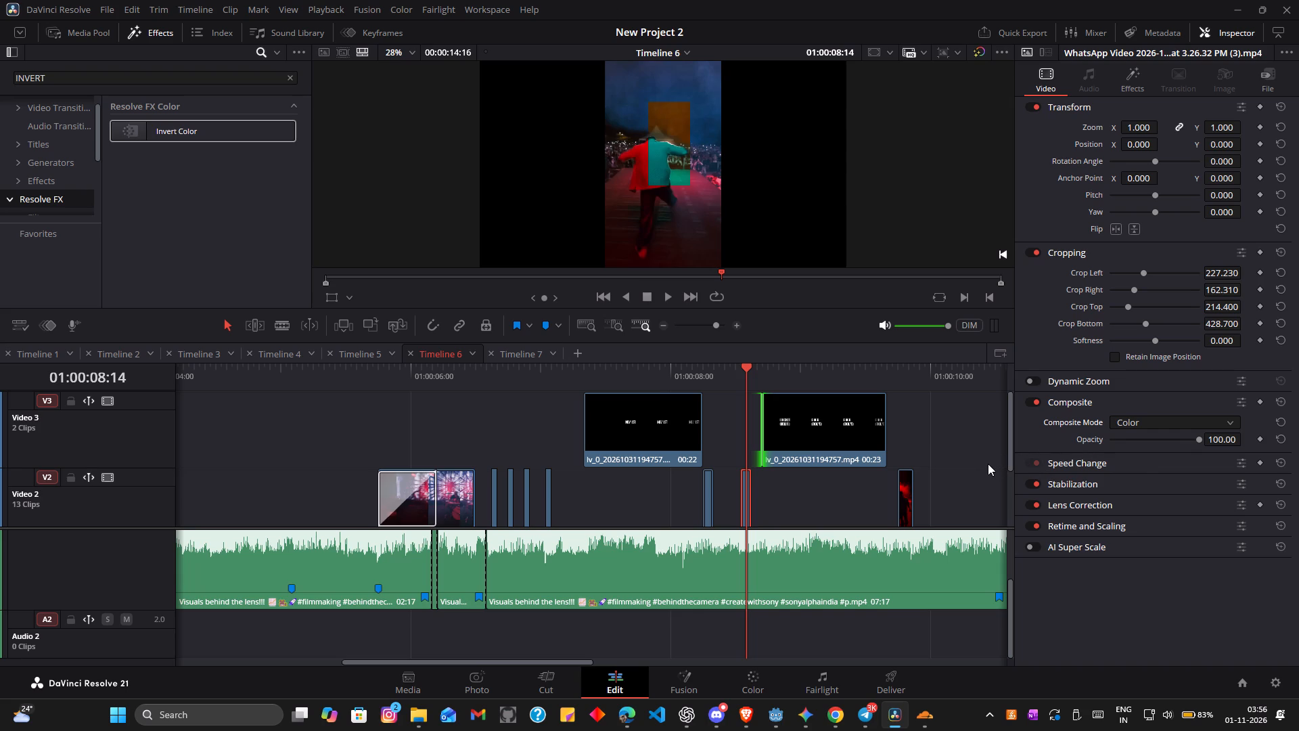
pyautogui.click(1145, 428)
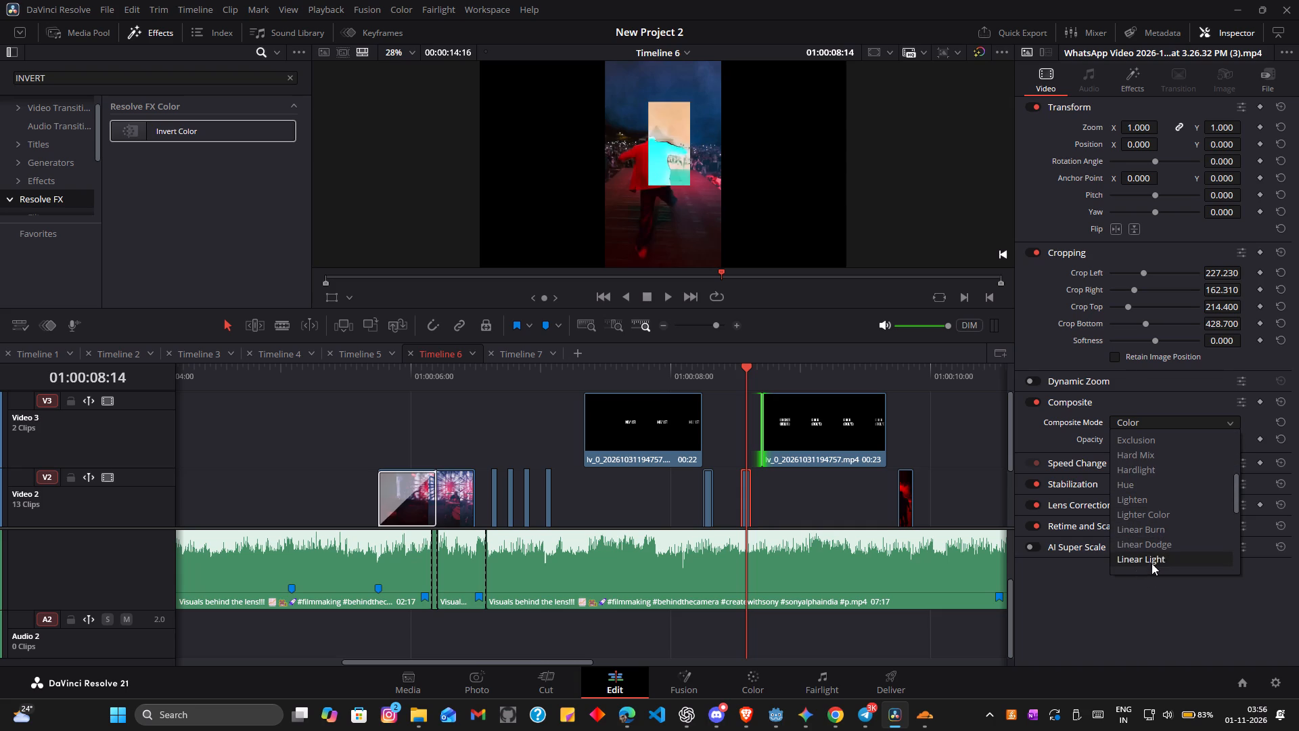
pyautogui.scroll(-5, 1152, 563)
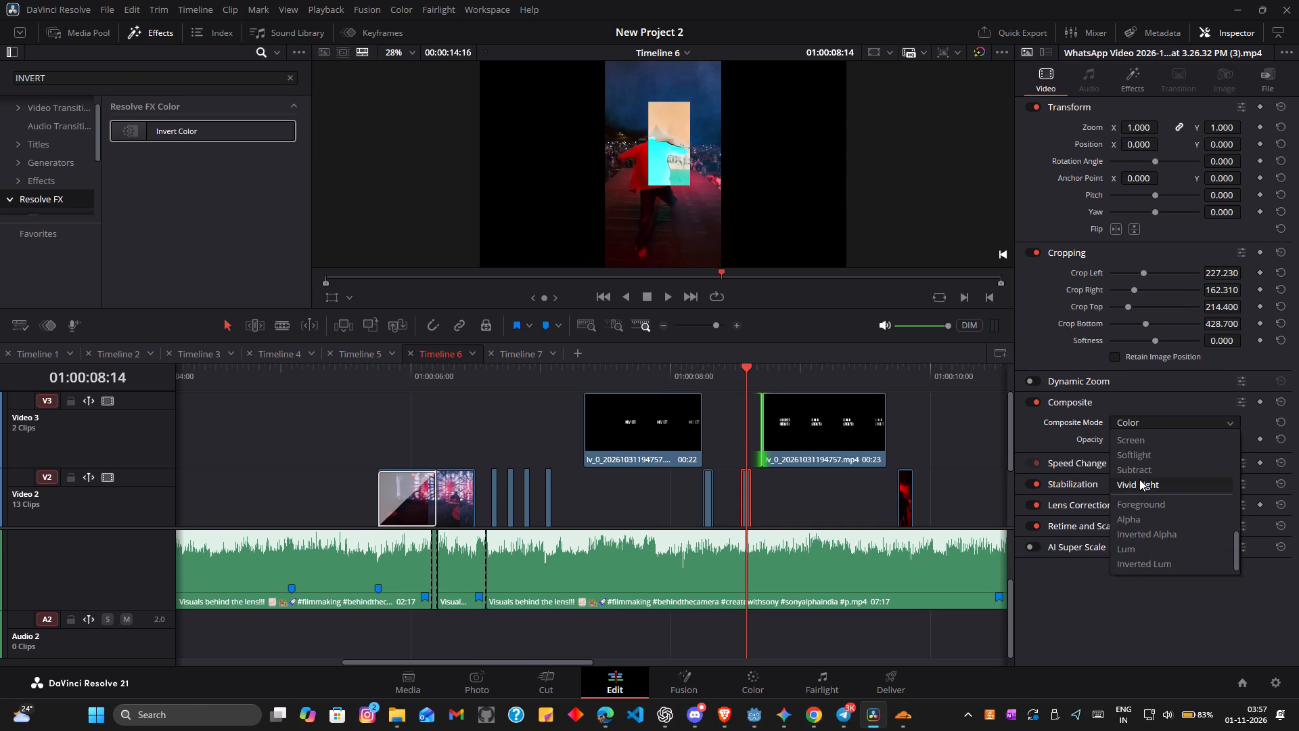
pyautogui.scroll(-6, 1145, 562)
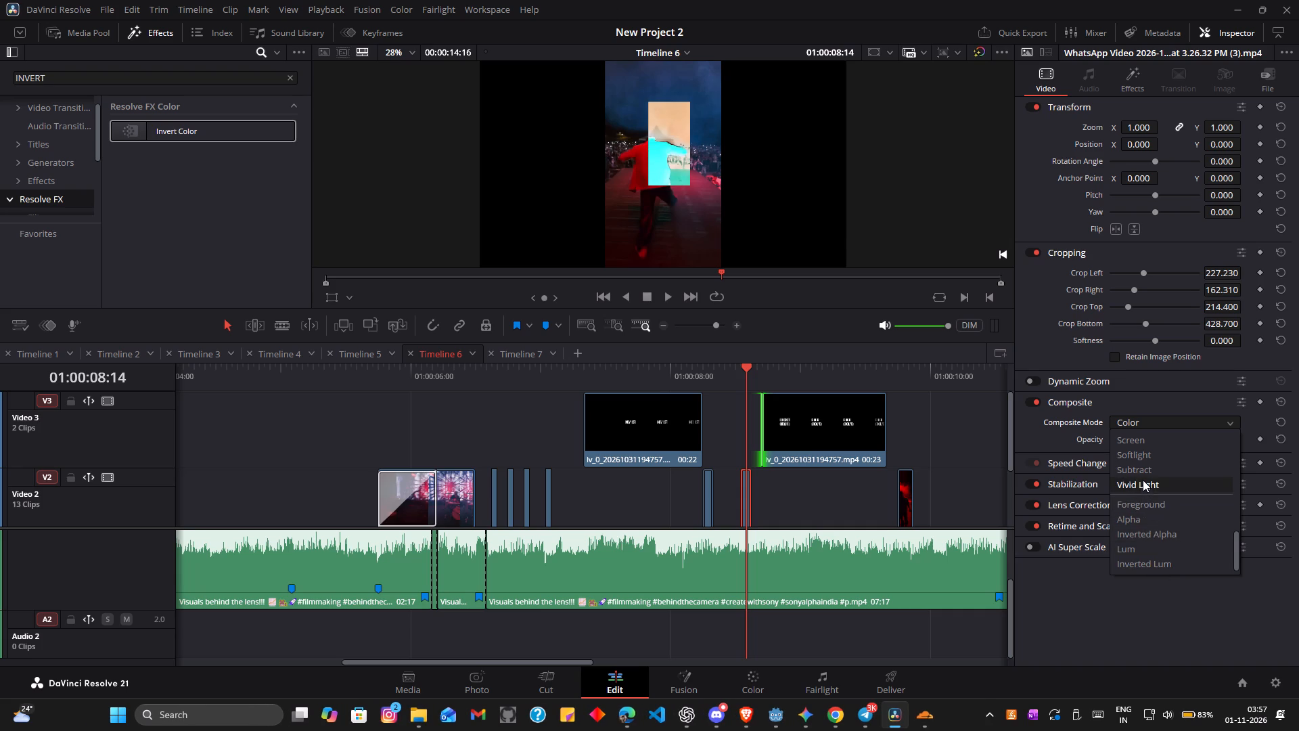
pyautogui.scroll(1, 1143, 479)
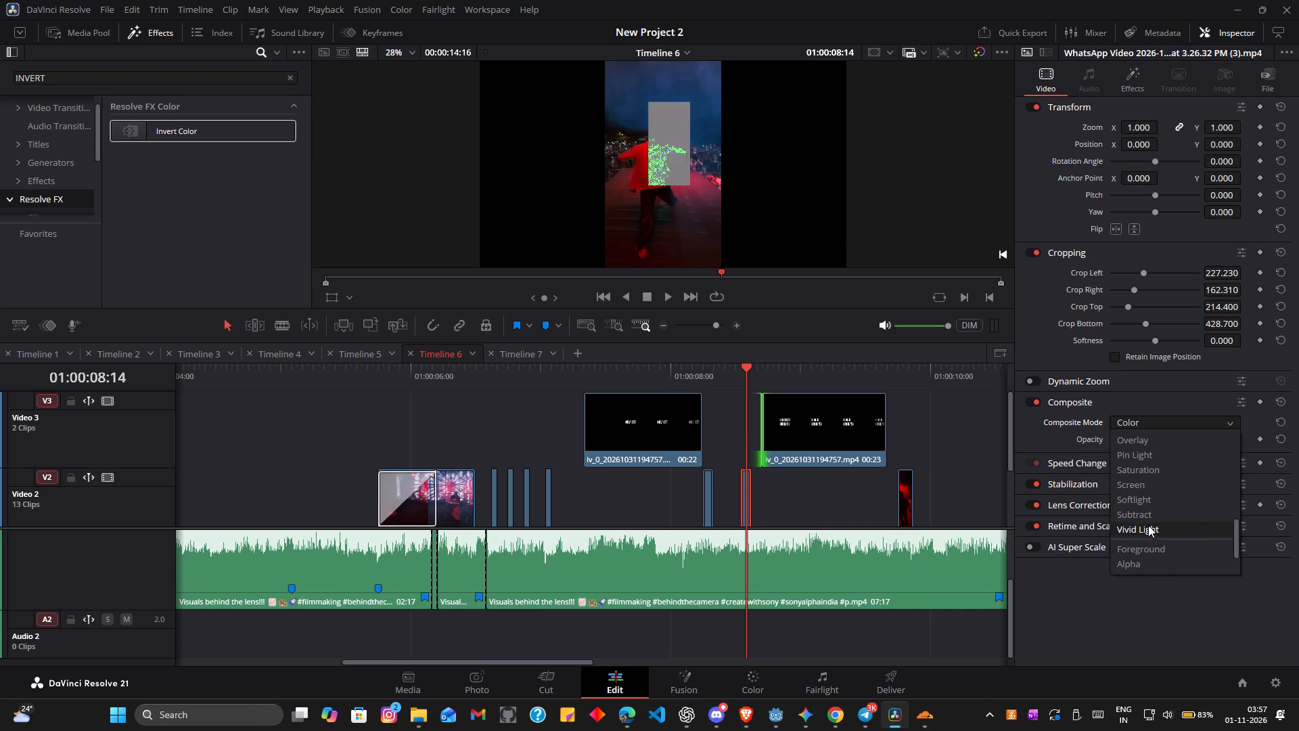
pyautogui.click(1147, 516)
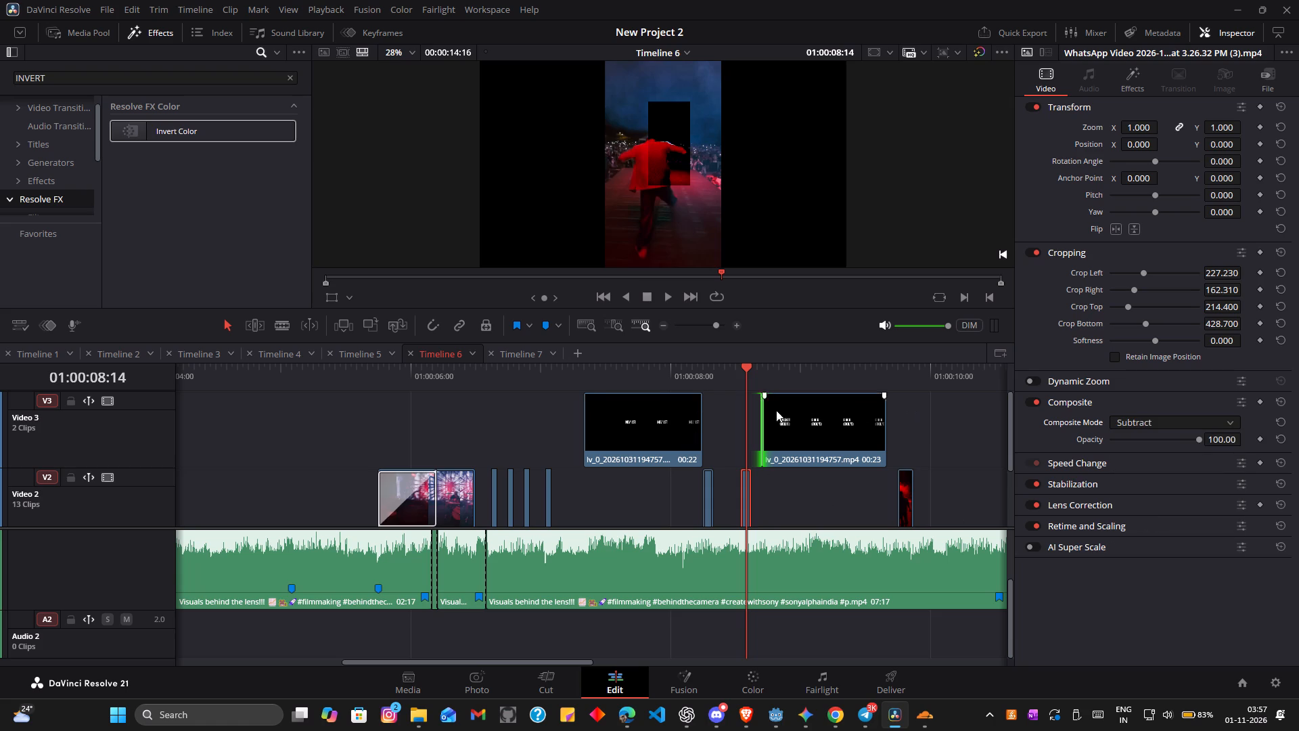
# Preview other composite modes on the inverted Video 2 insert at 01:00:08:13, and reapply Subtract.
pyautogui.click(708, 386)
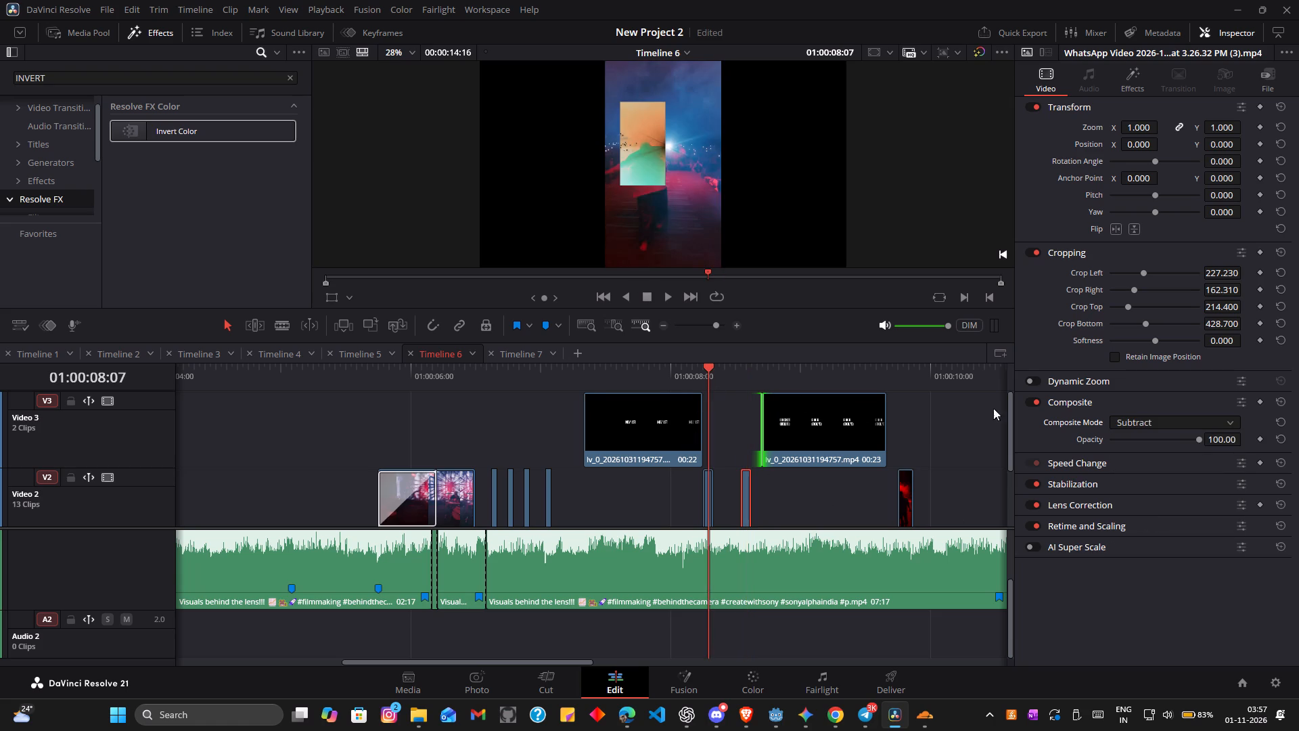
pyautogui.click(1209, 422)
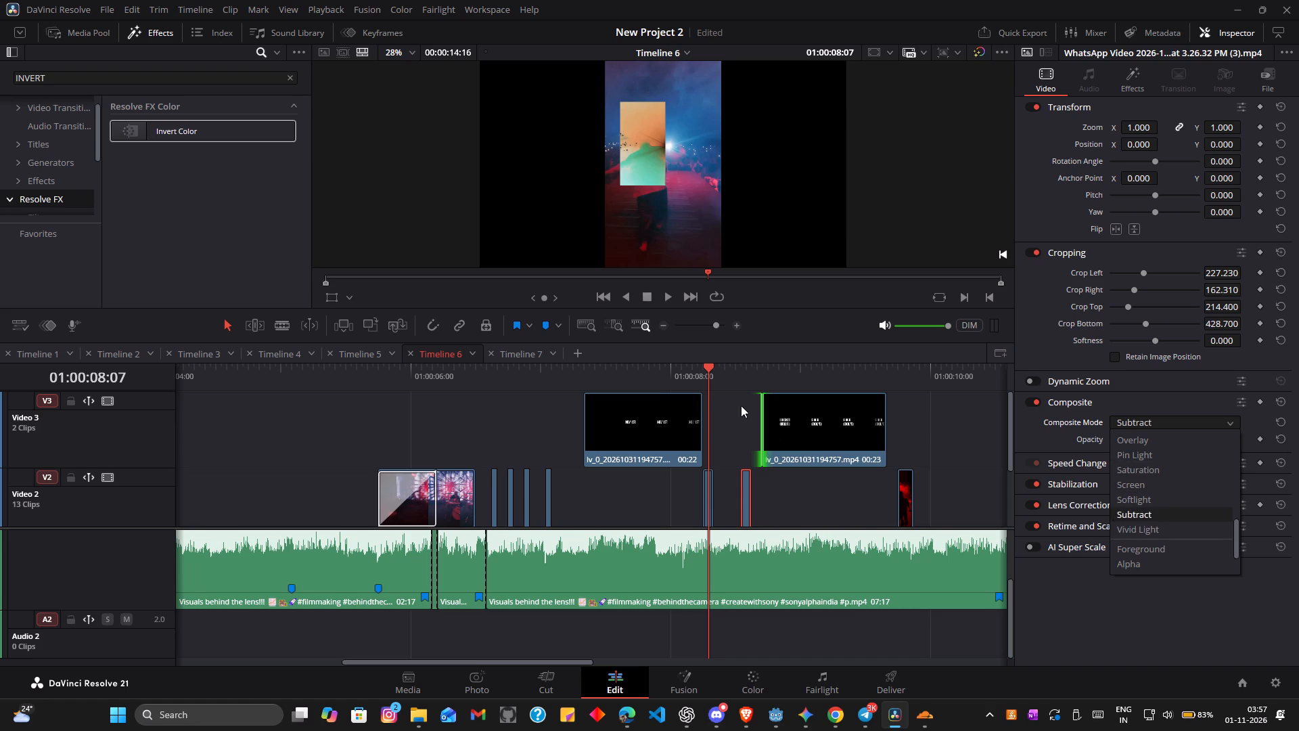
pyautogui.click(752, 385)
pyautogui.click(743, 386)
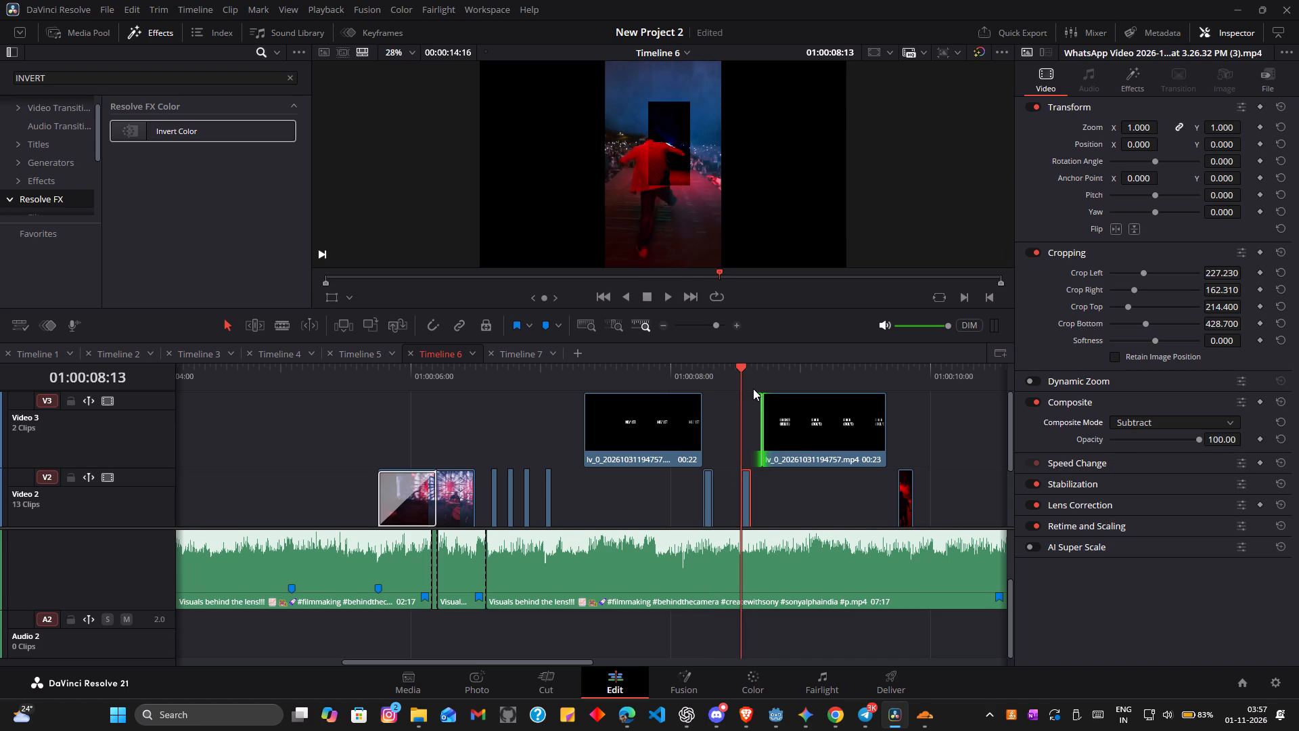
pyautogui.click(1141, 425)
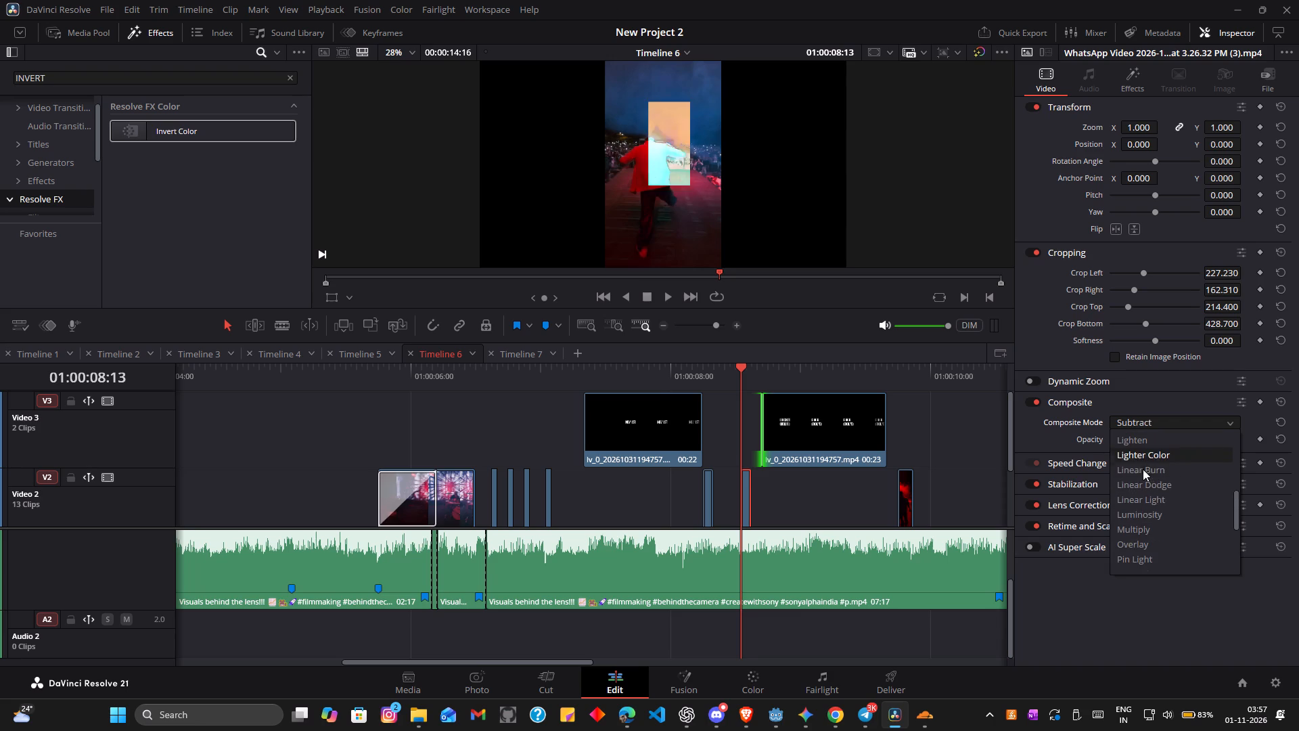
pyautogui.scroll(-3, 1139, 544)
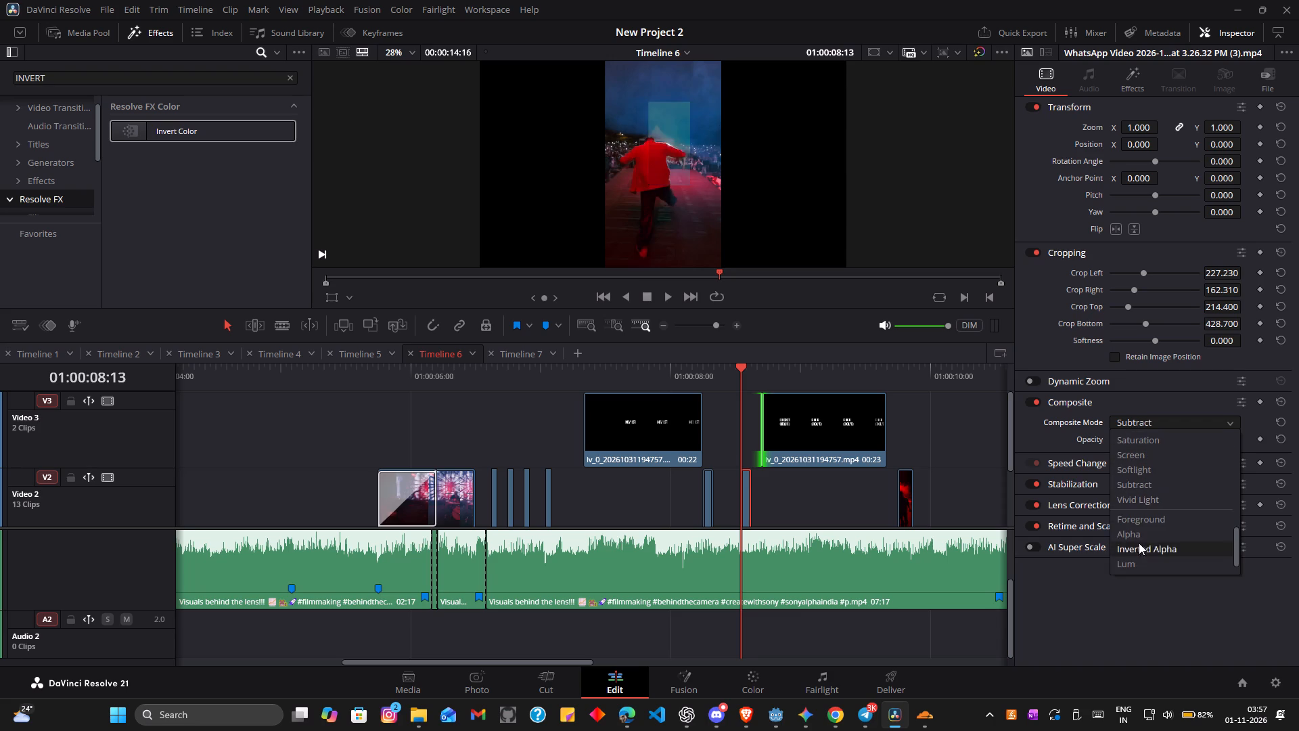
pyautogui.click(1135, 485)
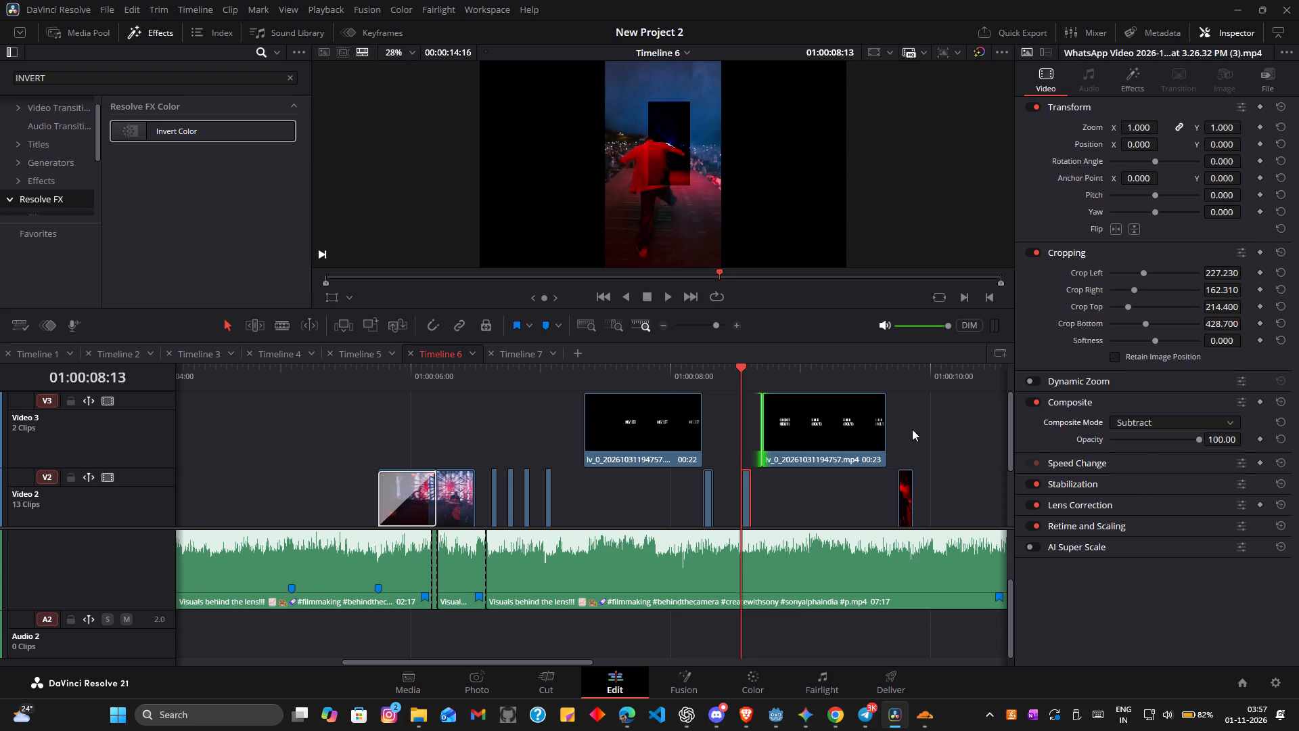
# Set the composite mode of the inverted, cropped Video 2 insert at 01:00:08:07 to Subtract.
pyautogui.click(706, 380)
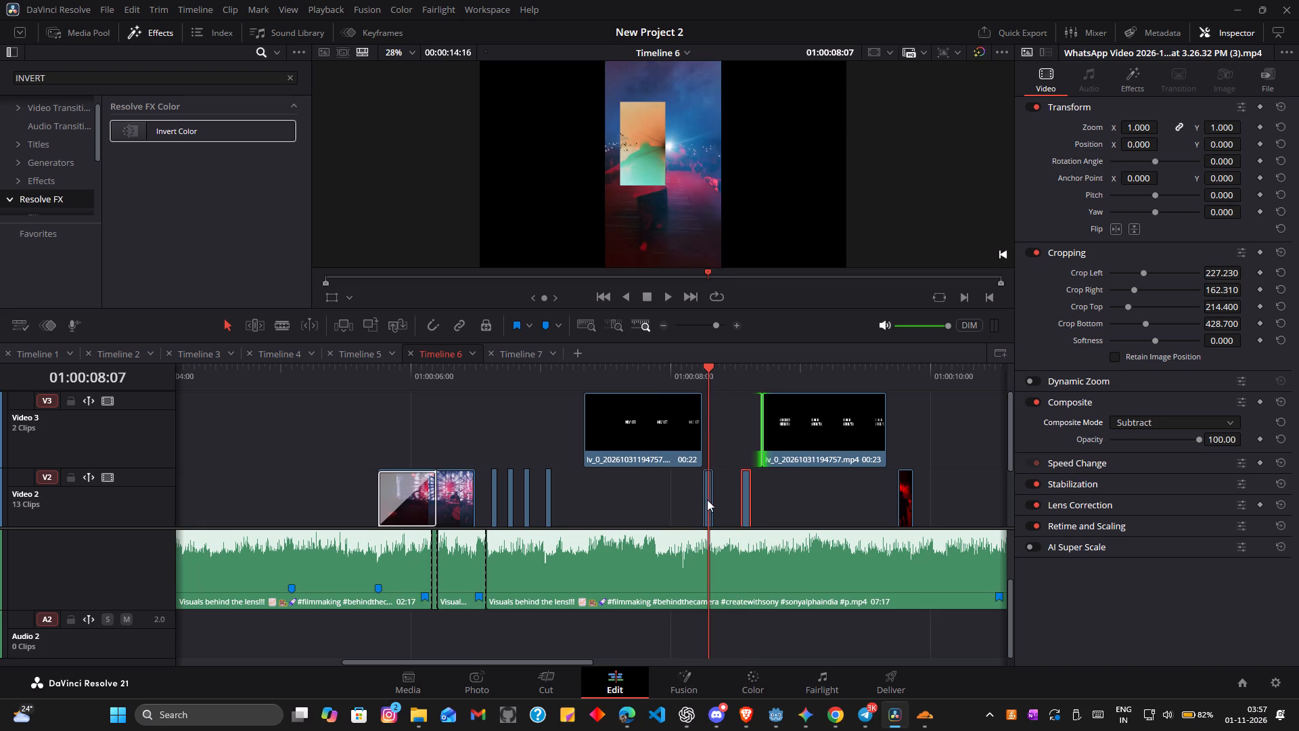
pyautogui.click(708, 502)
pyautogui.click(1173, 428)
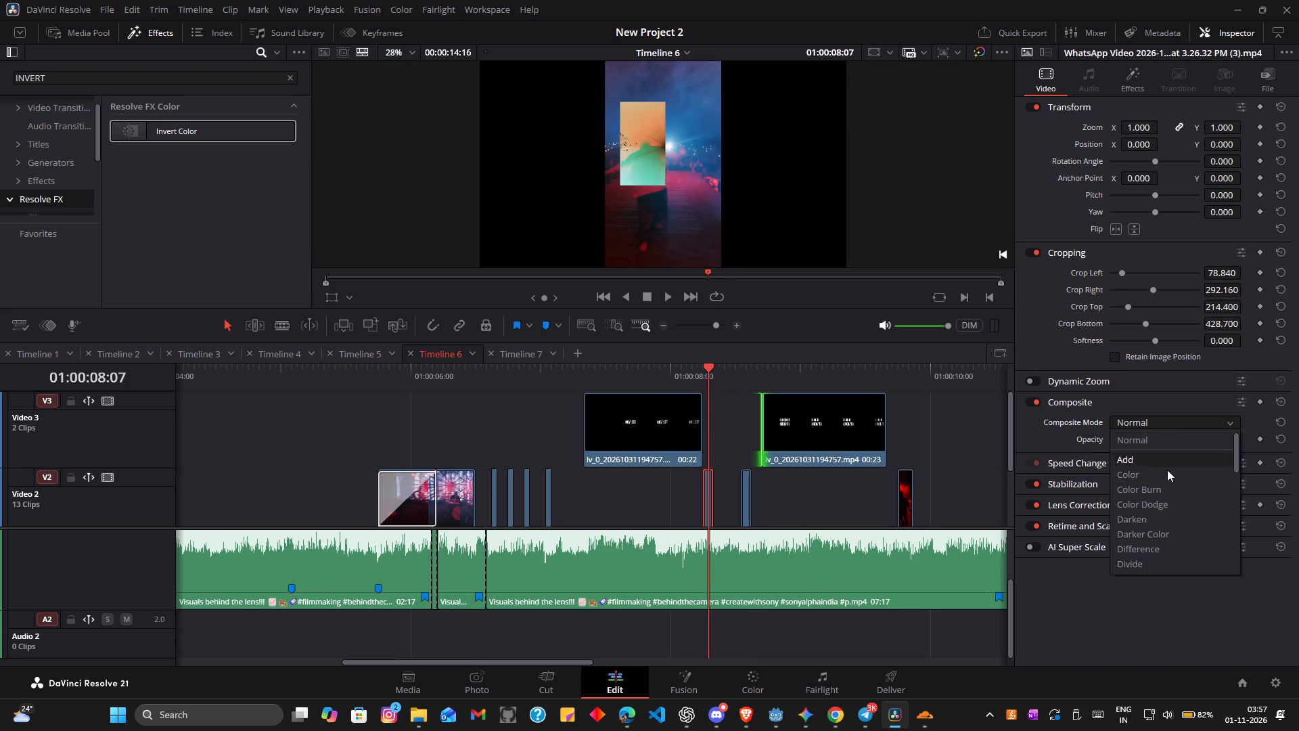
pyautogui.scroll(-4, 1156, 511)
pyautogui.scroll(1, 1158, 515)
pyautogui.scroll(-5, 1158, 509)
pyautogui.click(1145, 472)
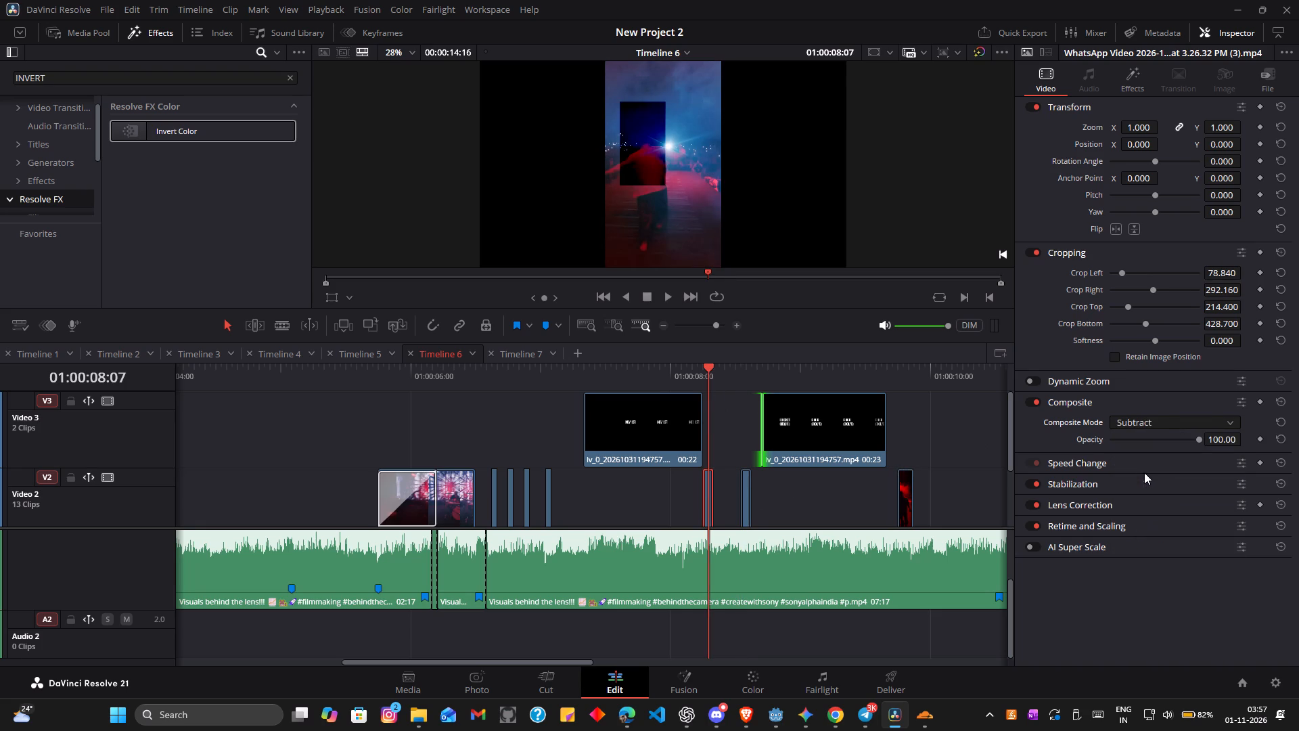
# Play from 01:00:06:19 through both Video 3 titles to review the Subtract inserts on Video 2.
pyautogui.moveTo(706, 368); pyautogui.dragTo(515, 356)
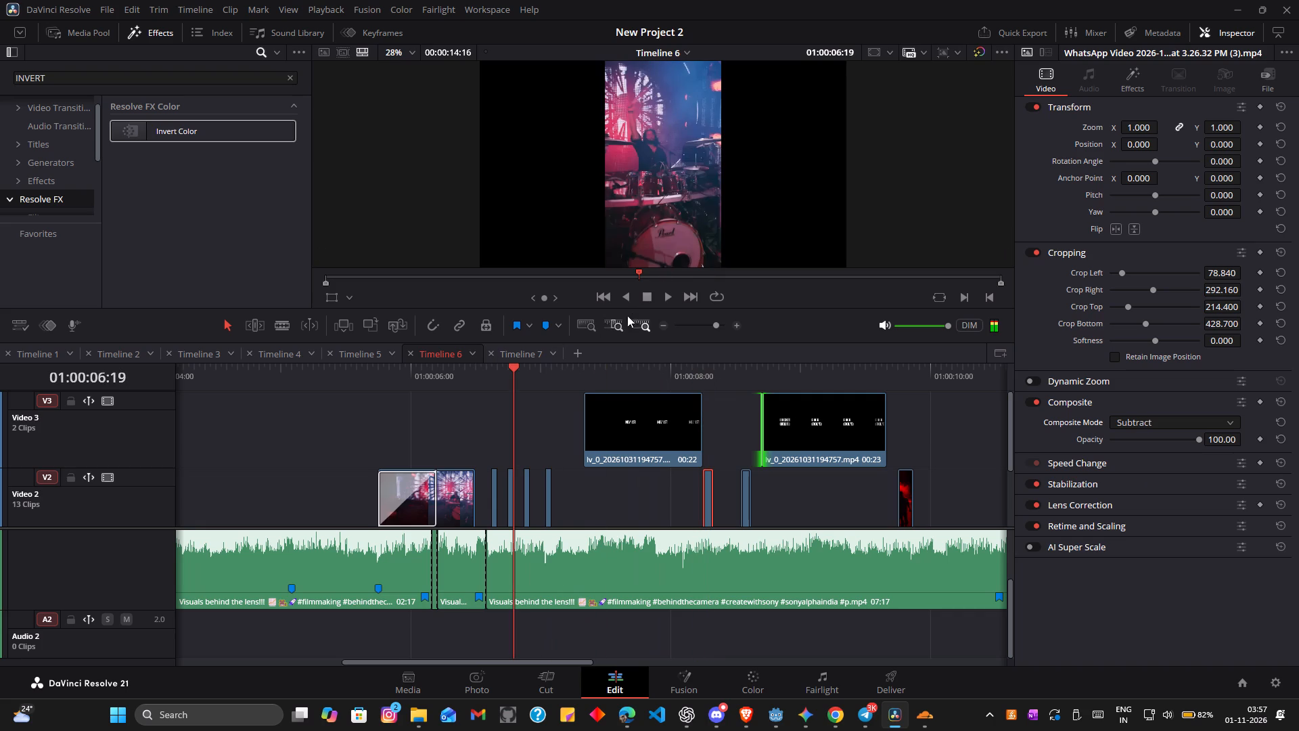
pyautogui.click(670, 296)
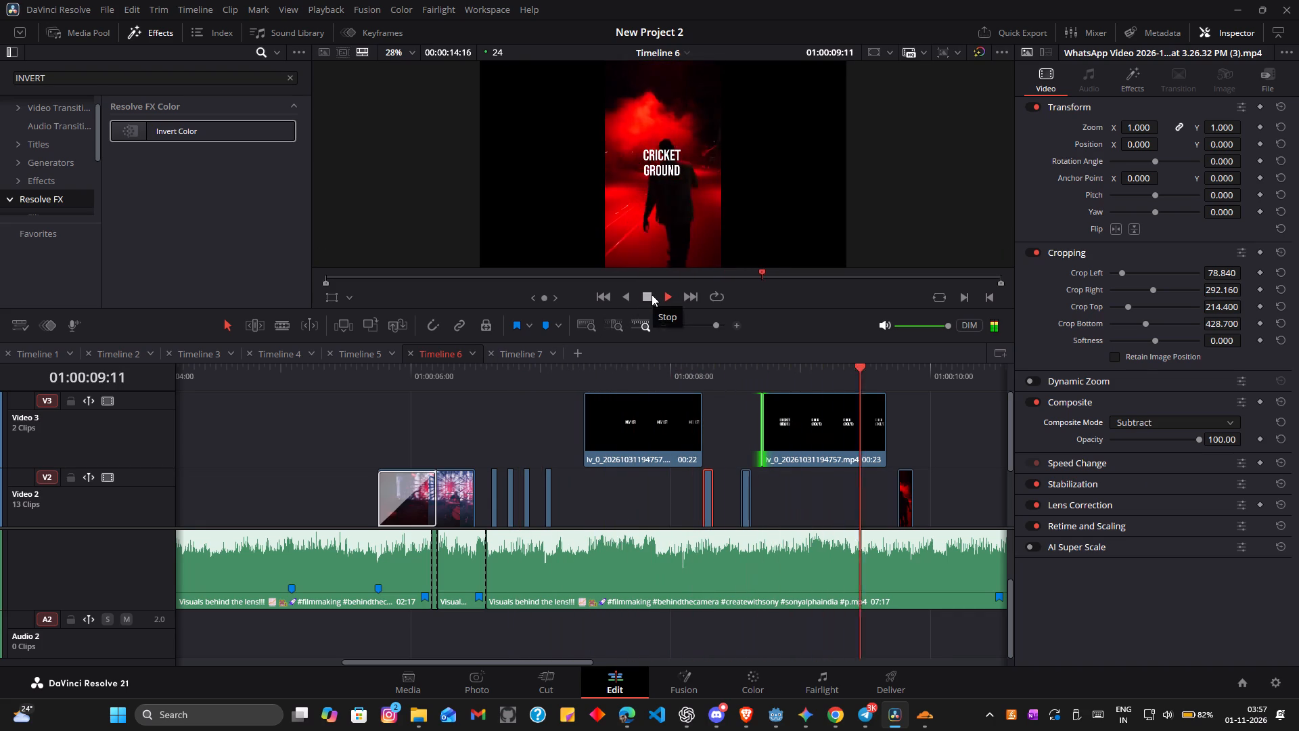
pyautogui.click(654, 293)
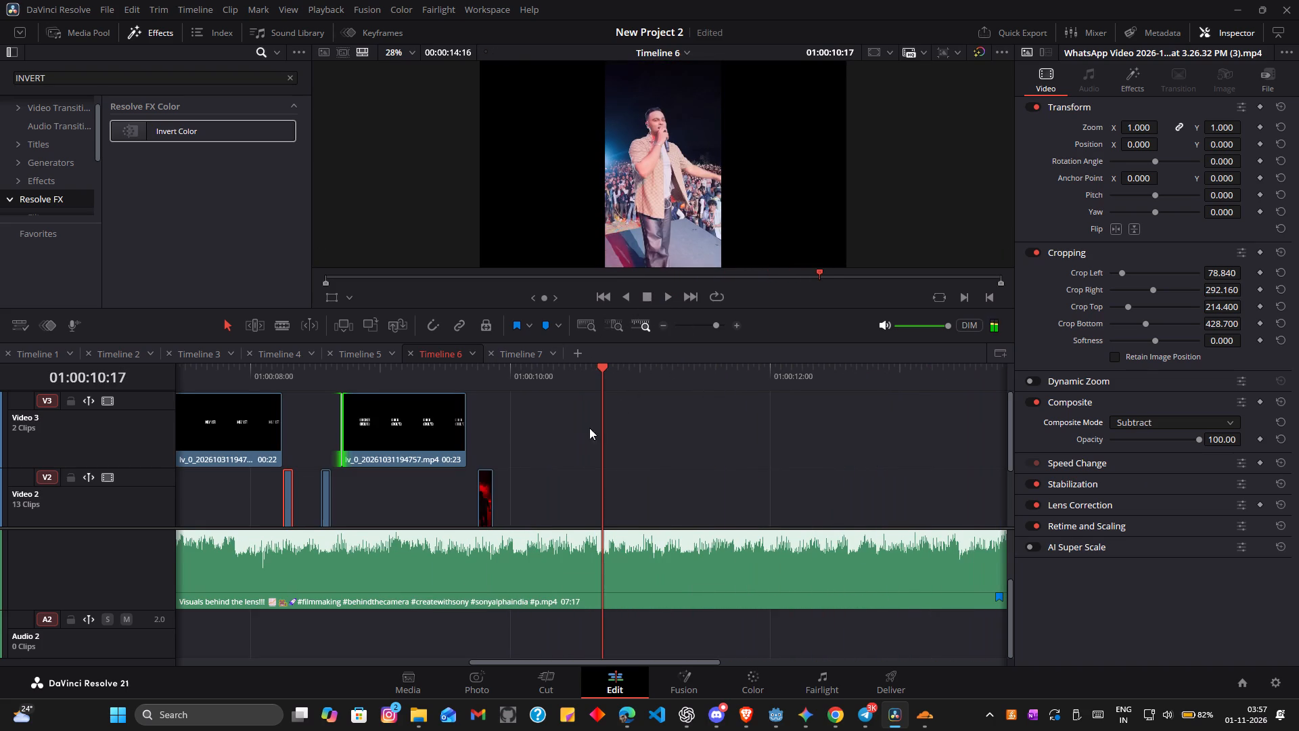
# Preview alternative composite modes on the inverted Video 2 insert at 01:00:08:07, and set it to Color.
pyautogui.moveTo(577, 462); pyautogui.dragTo(951, 490, button='middle')
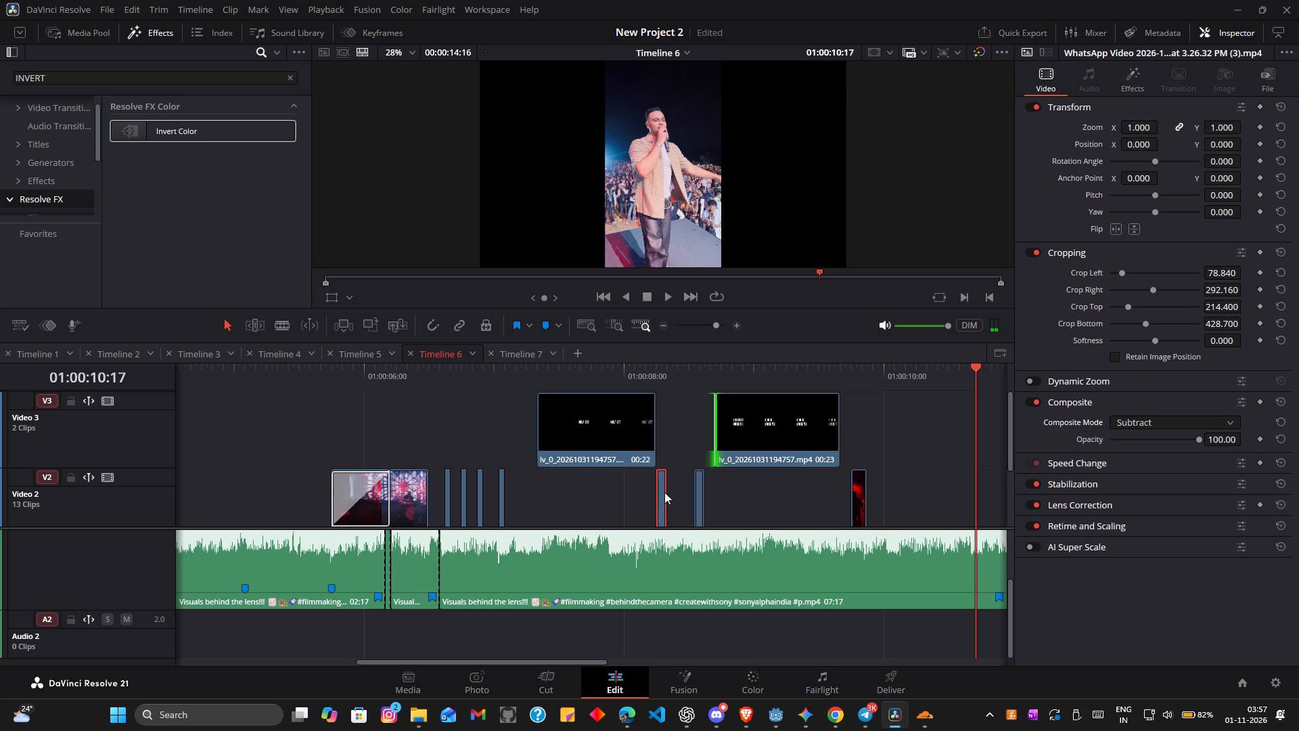
pyautogui.click(665, 492)
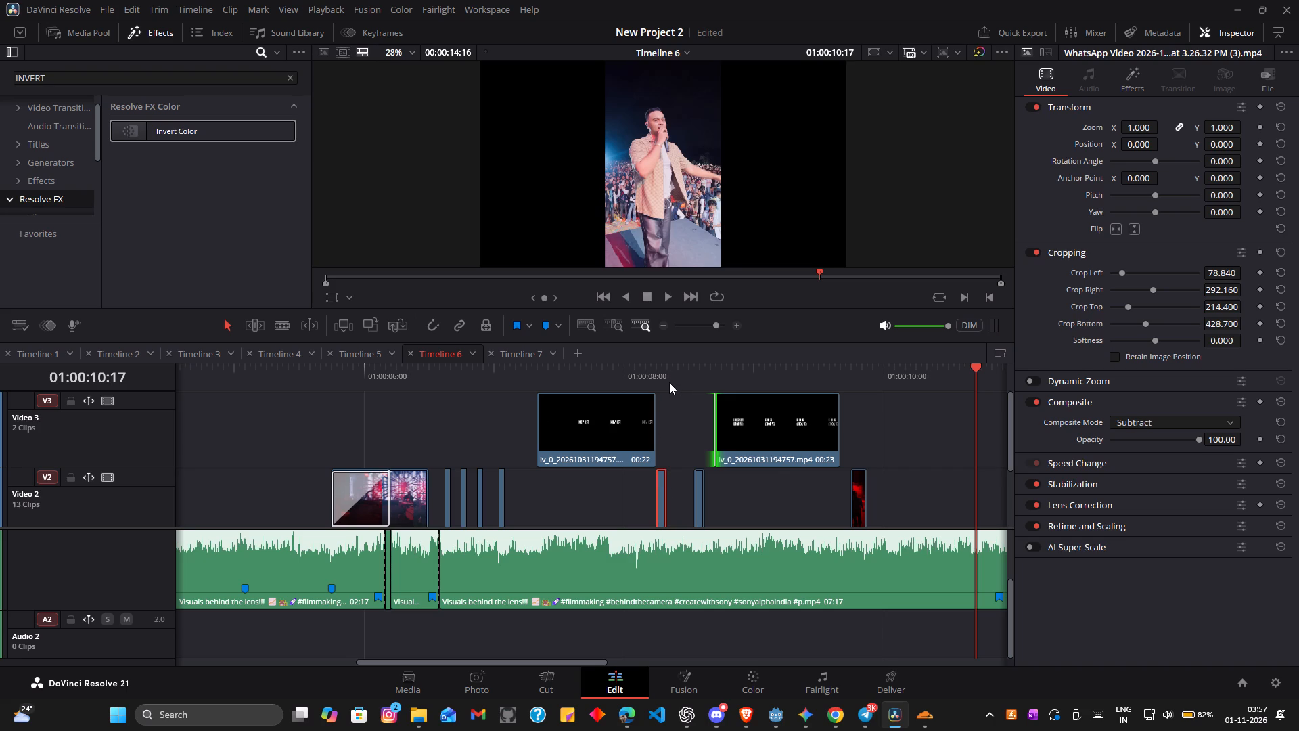
pyautogui.click(668, 381)
pyautogui.click(660, 382)
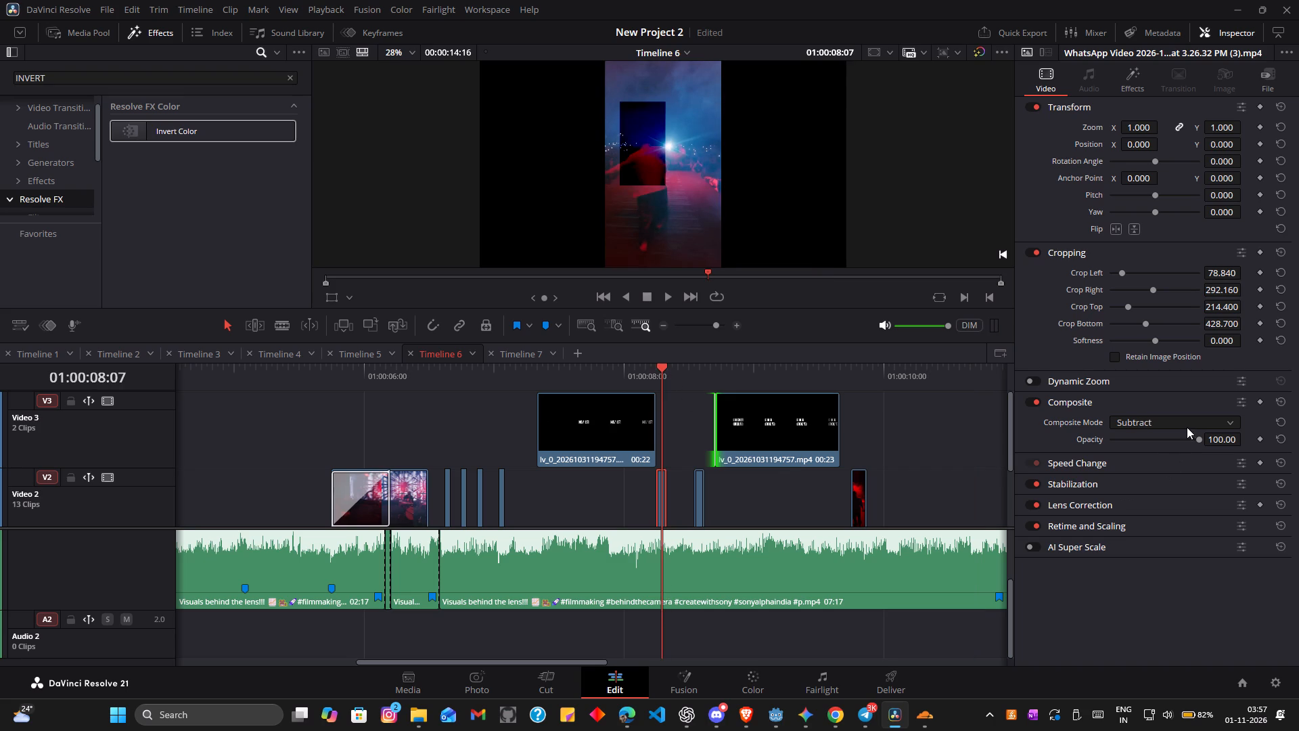
pyautogui.click(1192, 426)
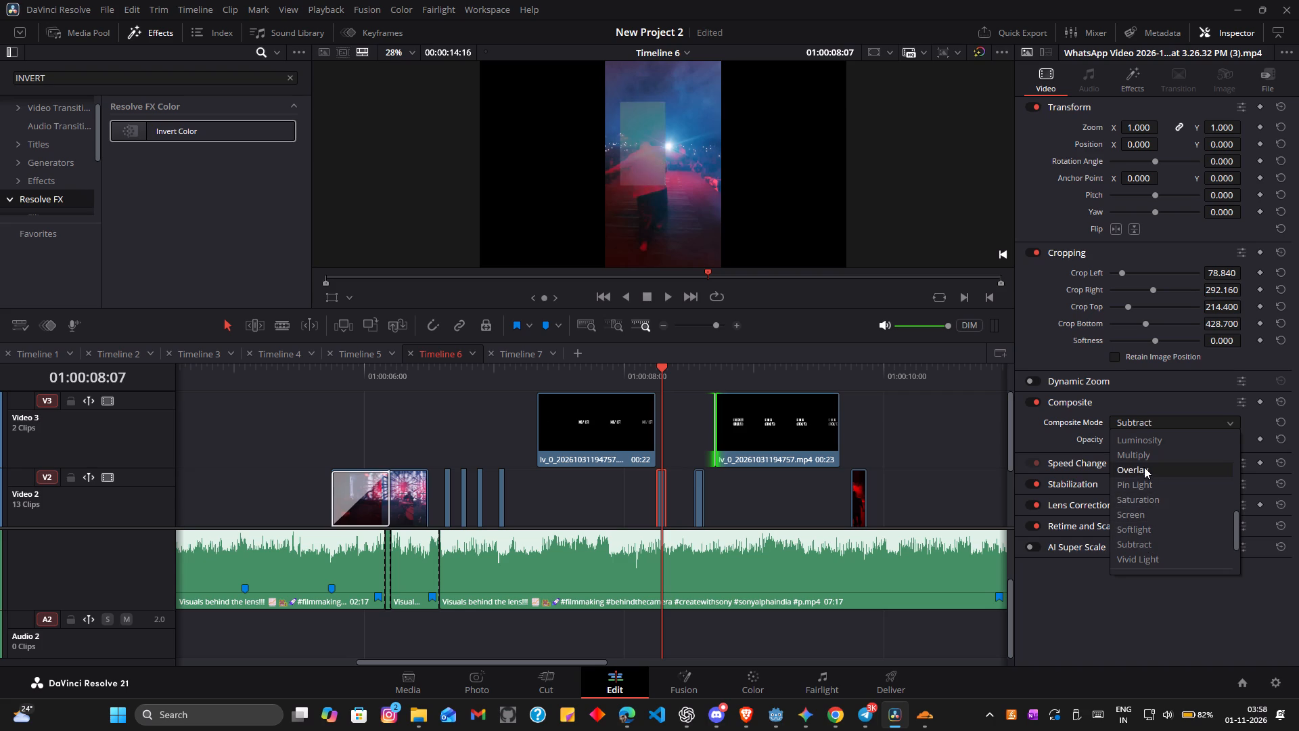
pyautogui.scroll(6, 1144, 466)
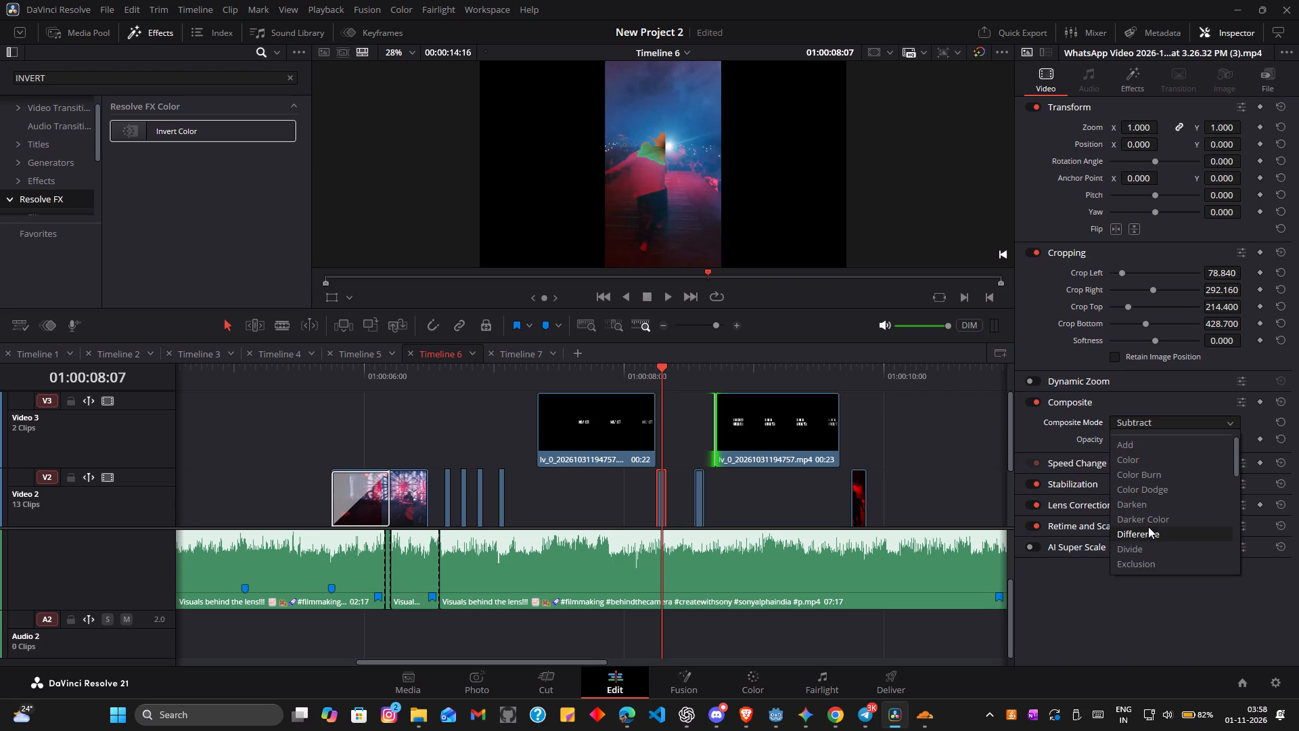
pyautogui.click(1129, 452)
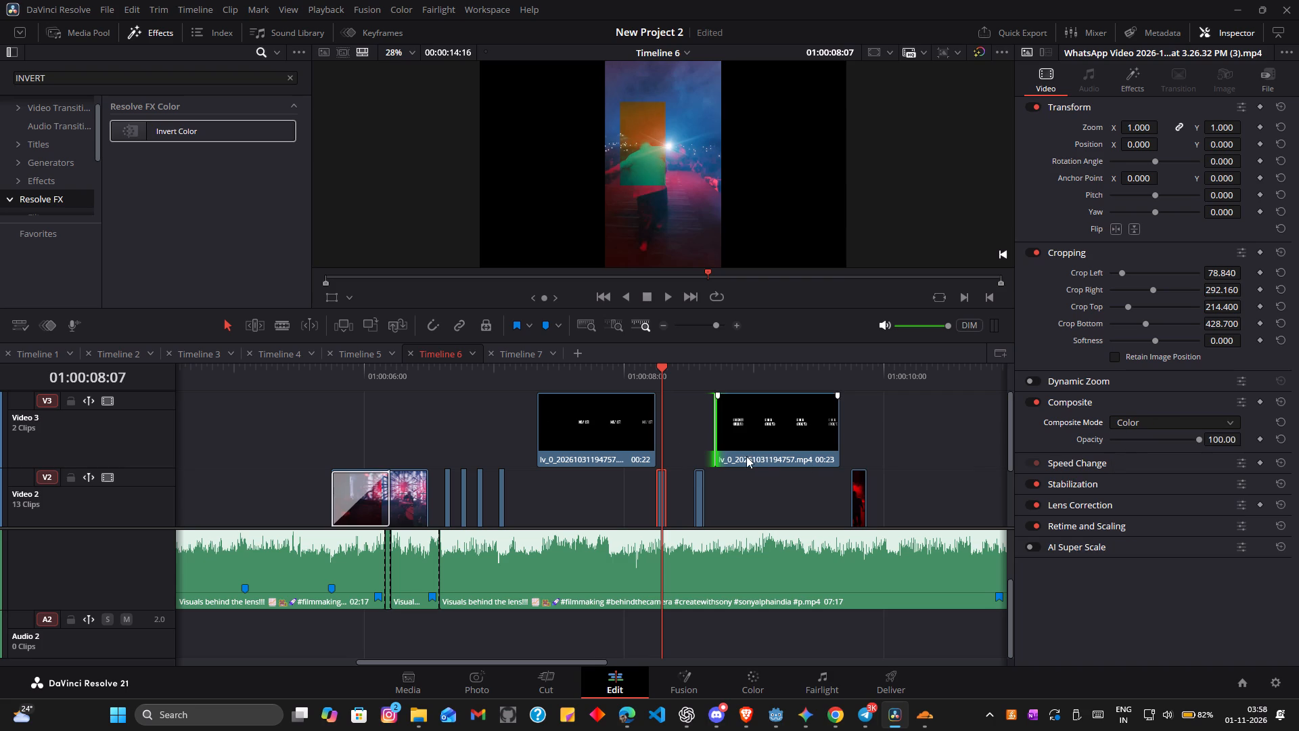
# Try the Add composite mode on the inverted Video 2 insert at 01:00:08:14, and set it to Color instead.
pyautogui.moveTo(660, 360); pyautogui.dragTo(619, 374)
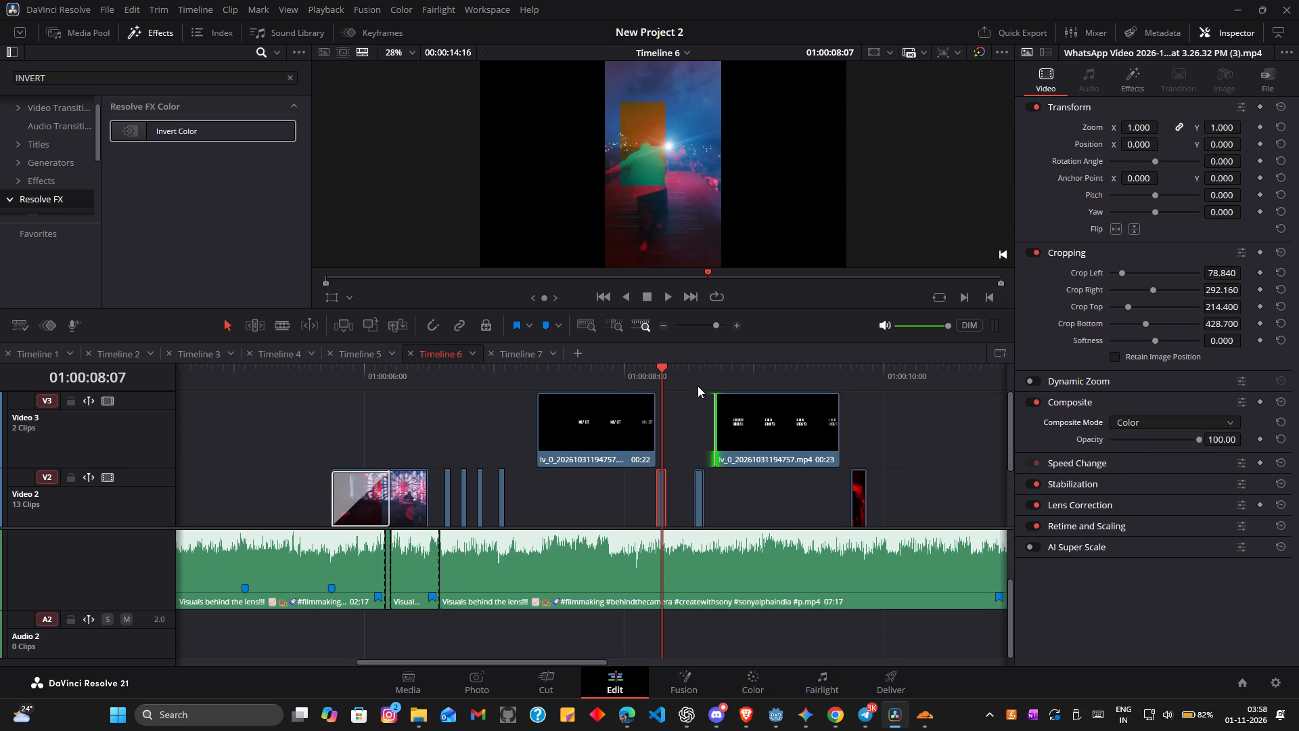
pyautogui.click(698, 386)
pyautogui.click(1140, 424)
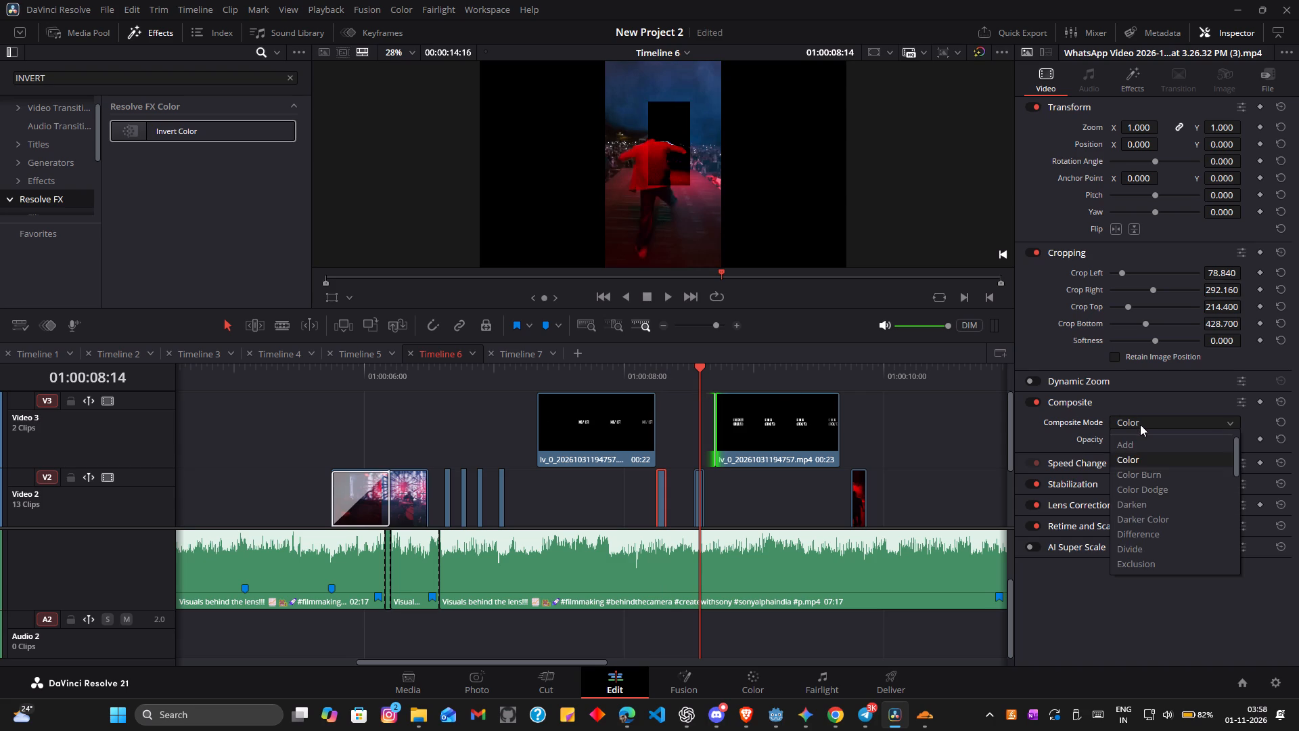
pyautogui.scroll(6, 1141, 459)
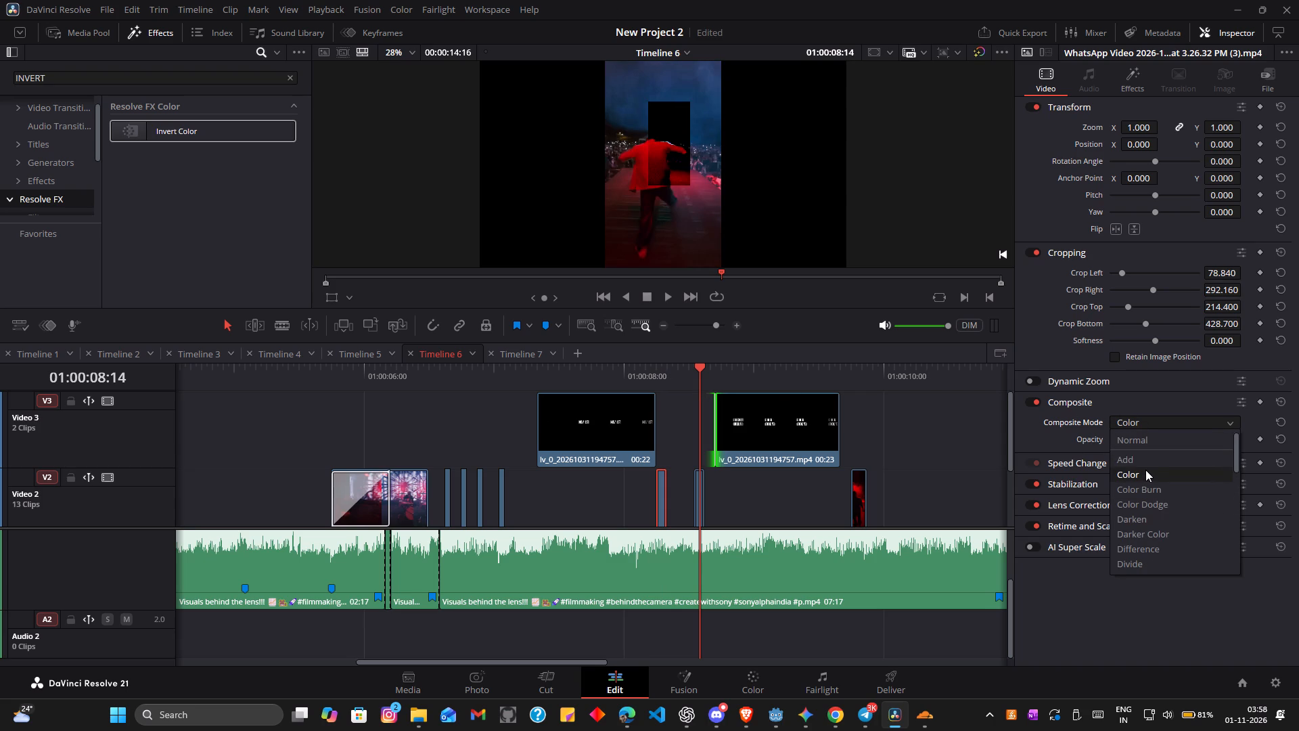
pyautogui.click(697, 494)
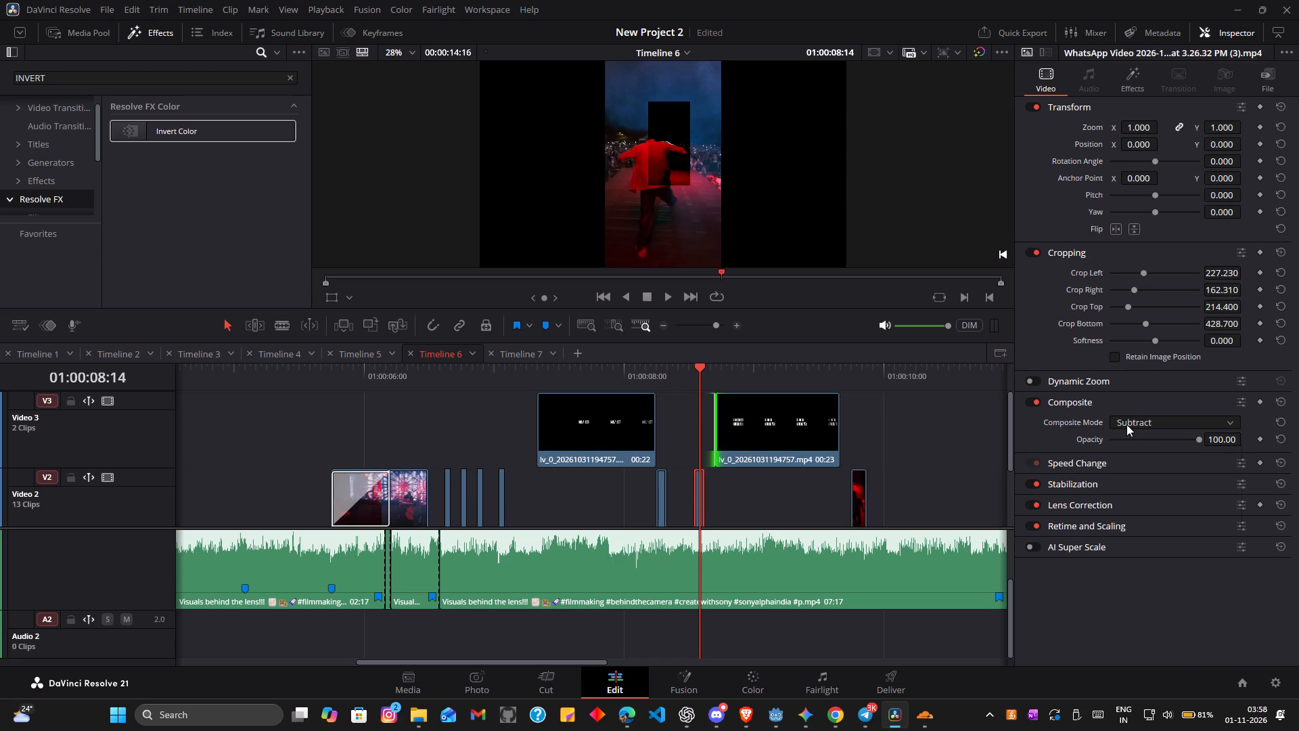
pyautogui.click(1126, 424)
pyautogui.scroll(12, 1124, 444)
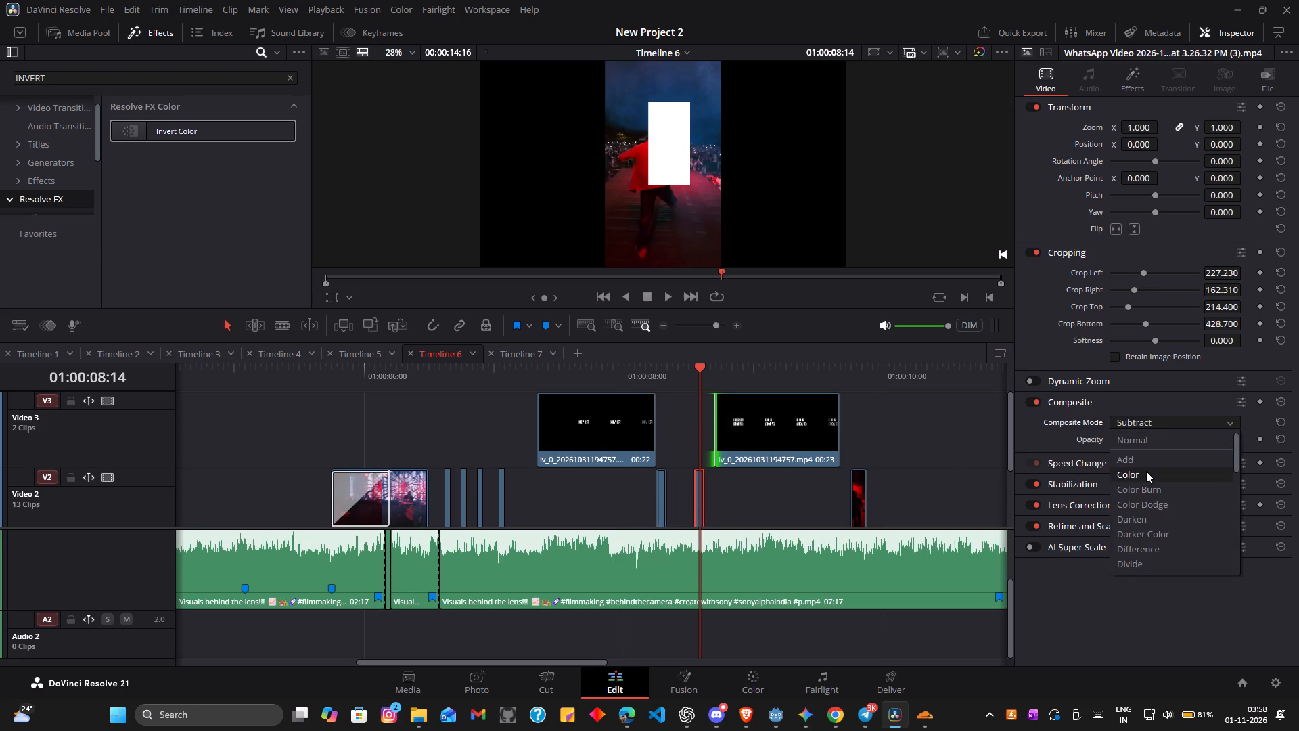
pyautogui.click(1141, 462)
pyautogui.click(1137, 422)
pyautogui.click(1145, 478)
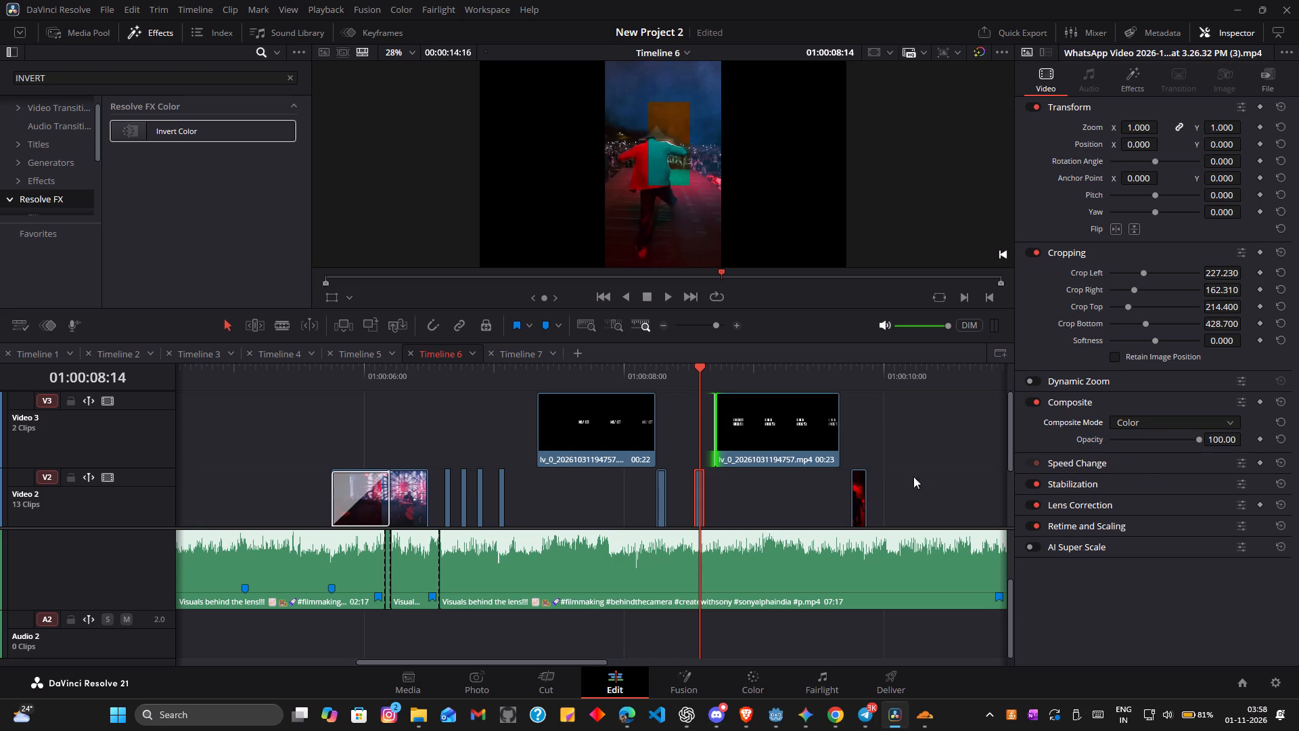
# Review the Color inserts and the titles in playback, including a run from 01:00:05:22 past the last footage clip.
pyautogui.click(664, 388)
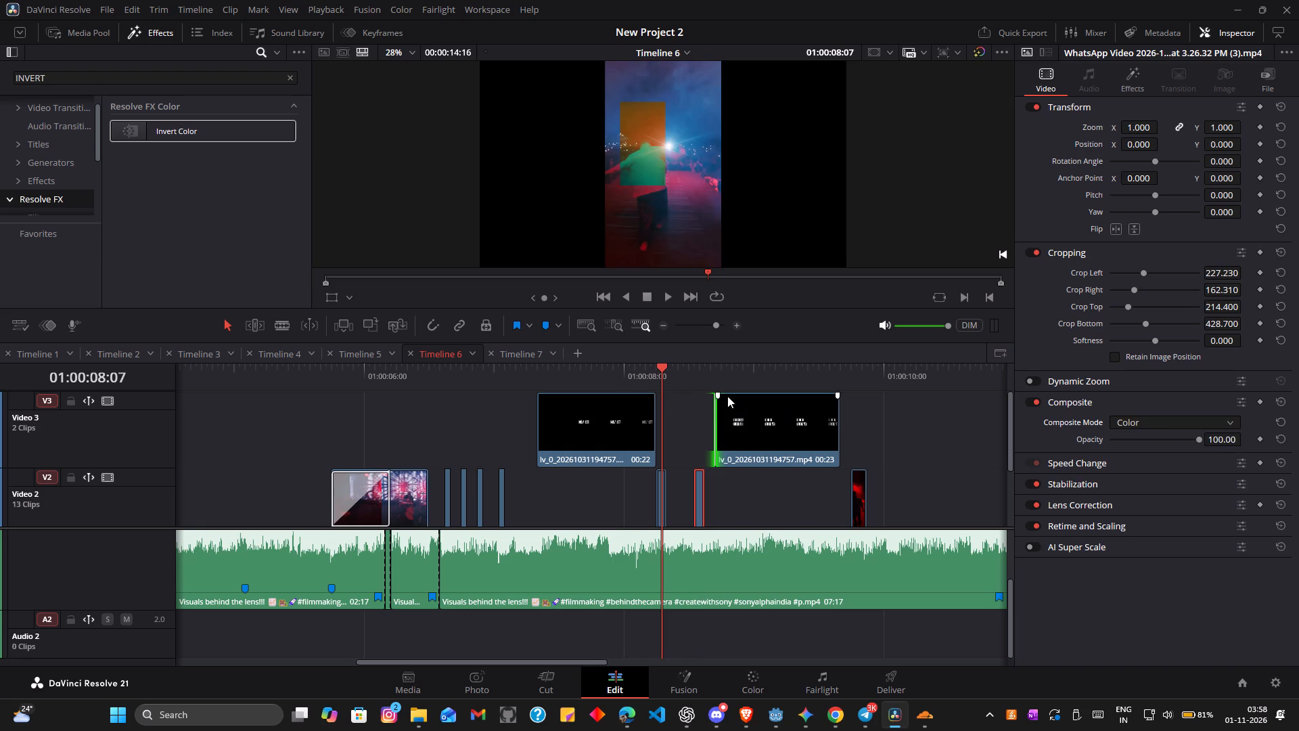
pyautogui.moveTo(664, 366); pyautogui.dragTo(565, 357)
pyautogui.press('l')
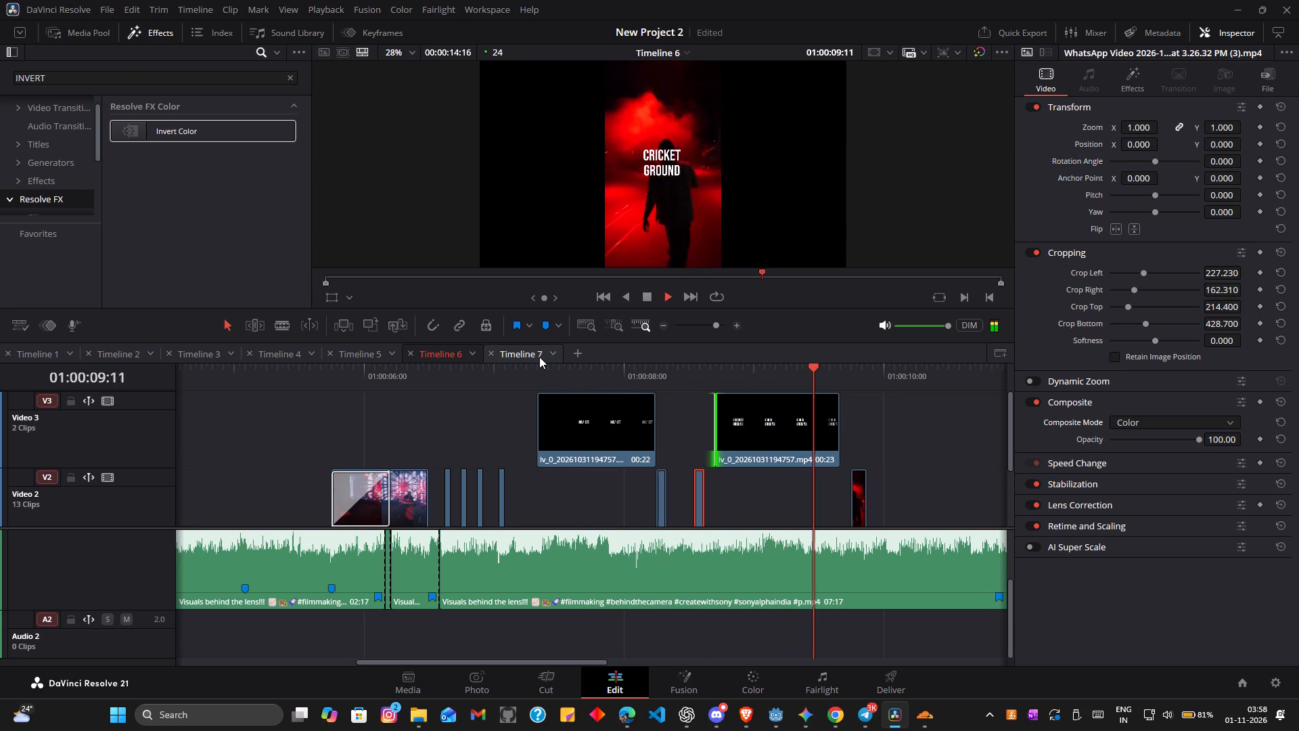
pyautogui.press('j')
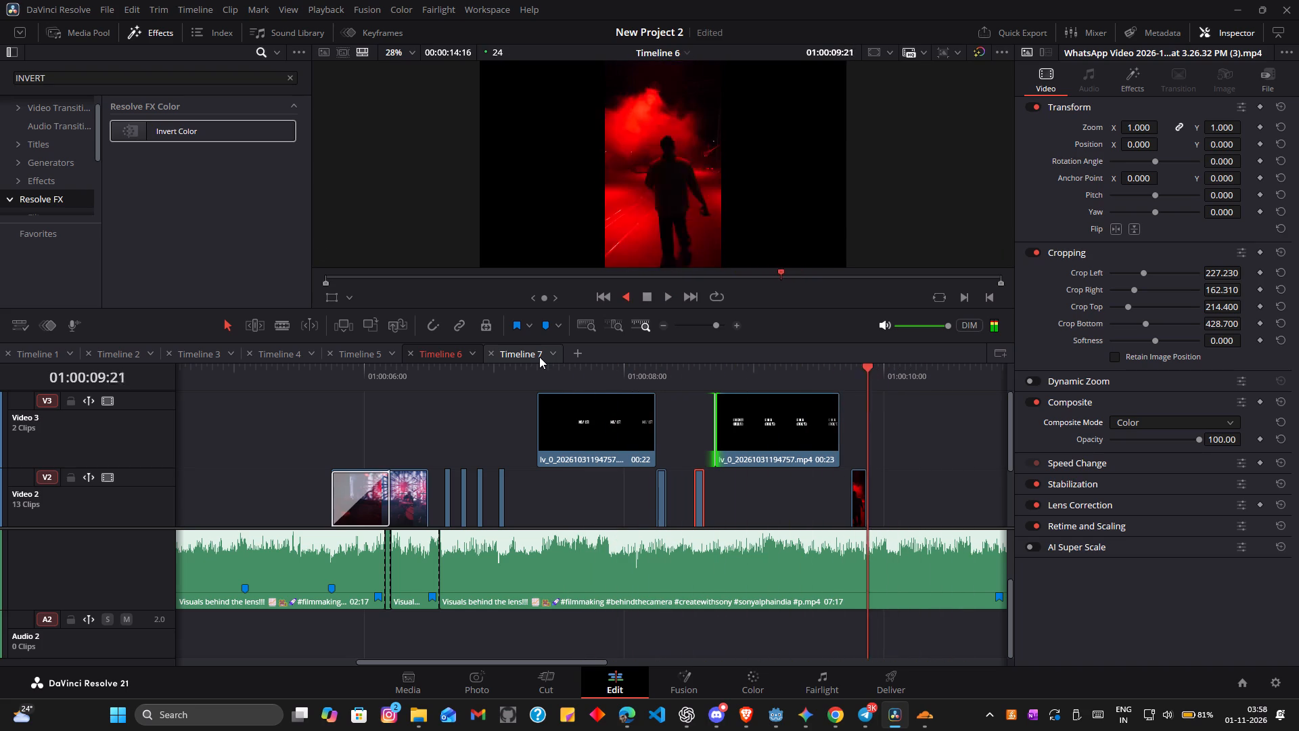
pyautogui.press('k')
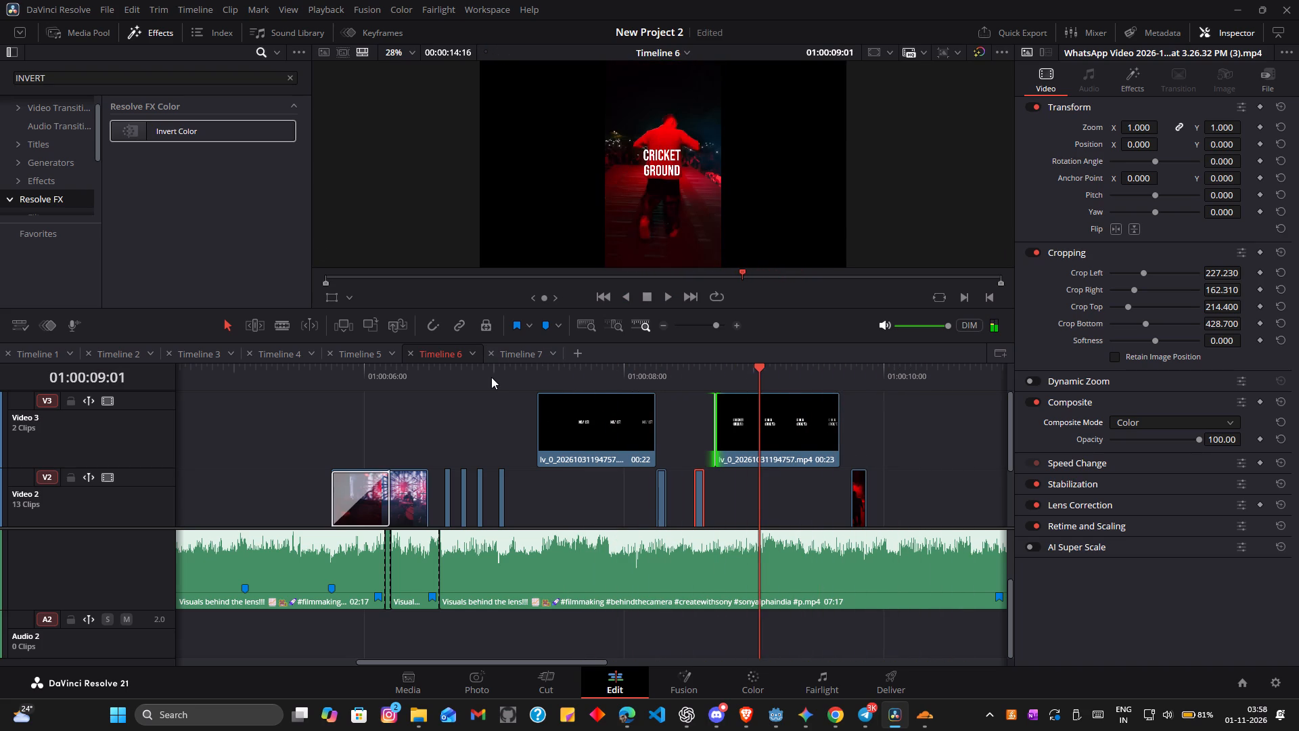
pyautogui.click(488, 378)
pyautogui.click(355, 381)
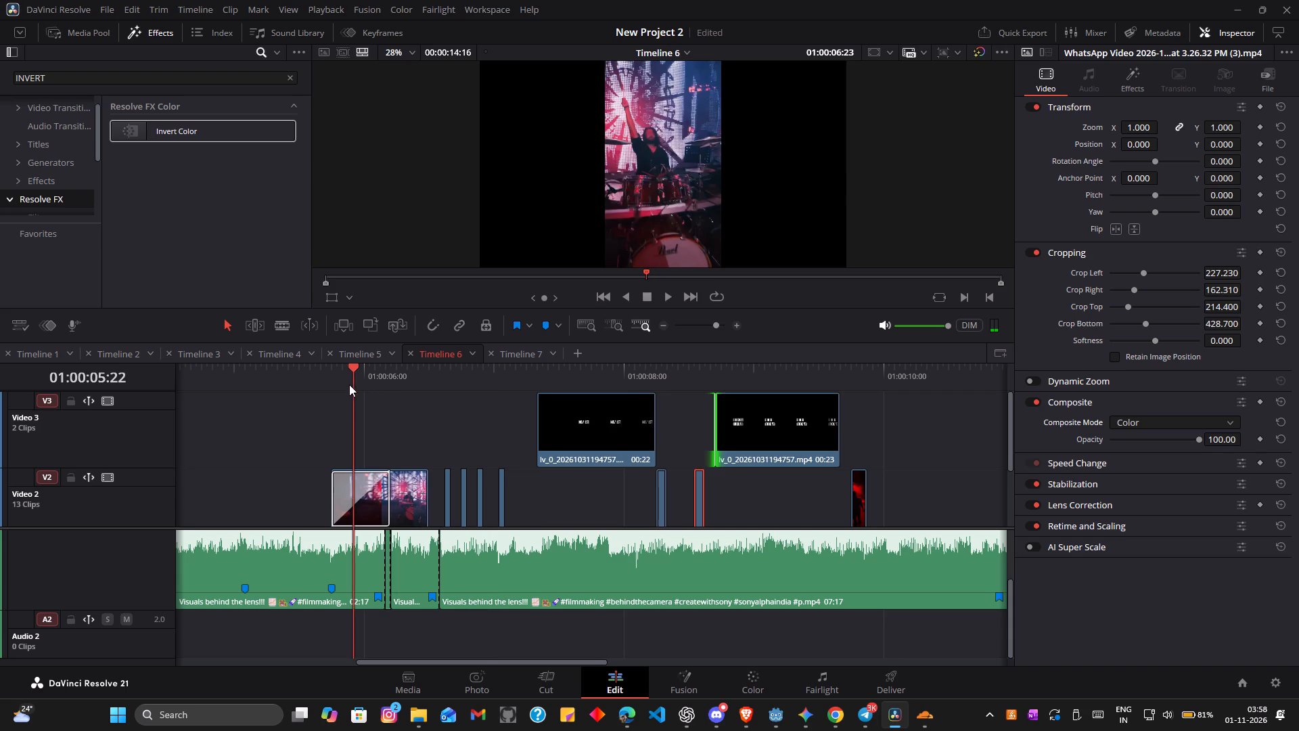
pyautogui.press('l')
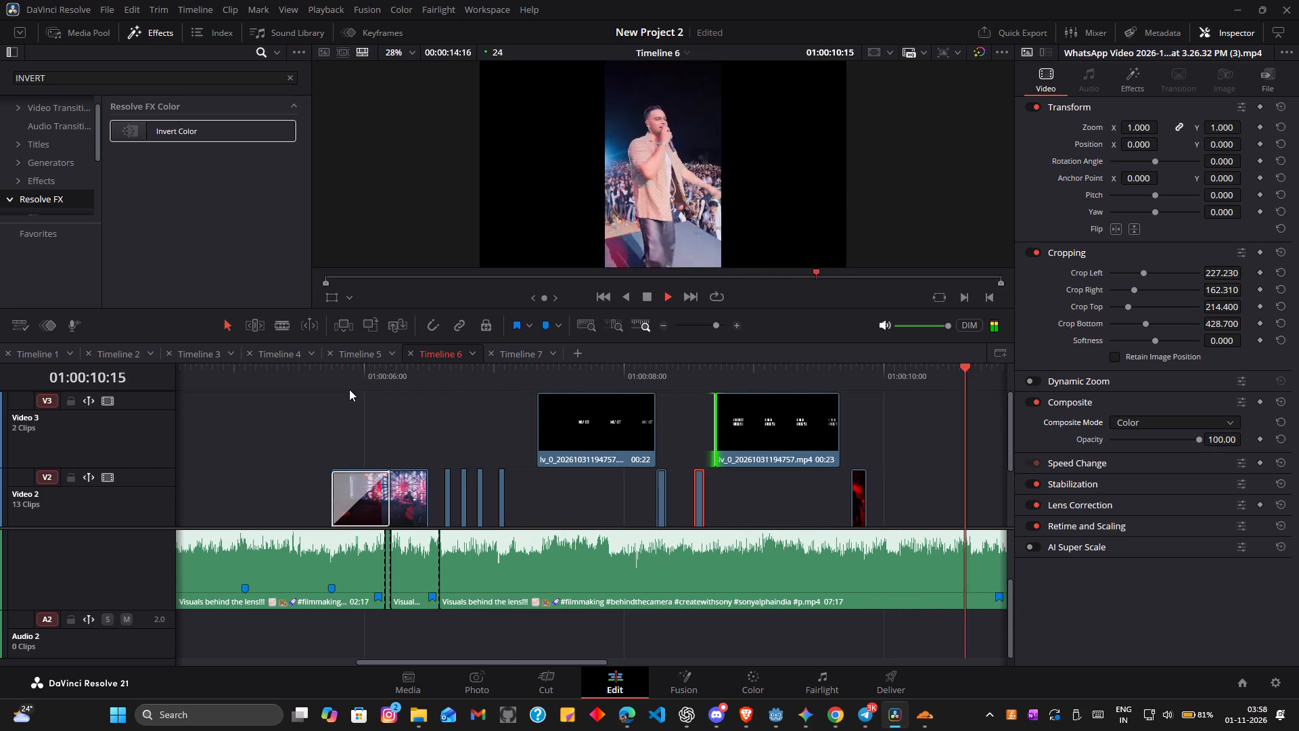
pyautogui.press('k')
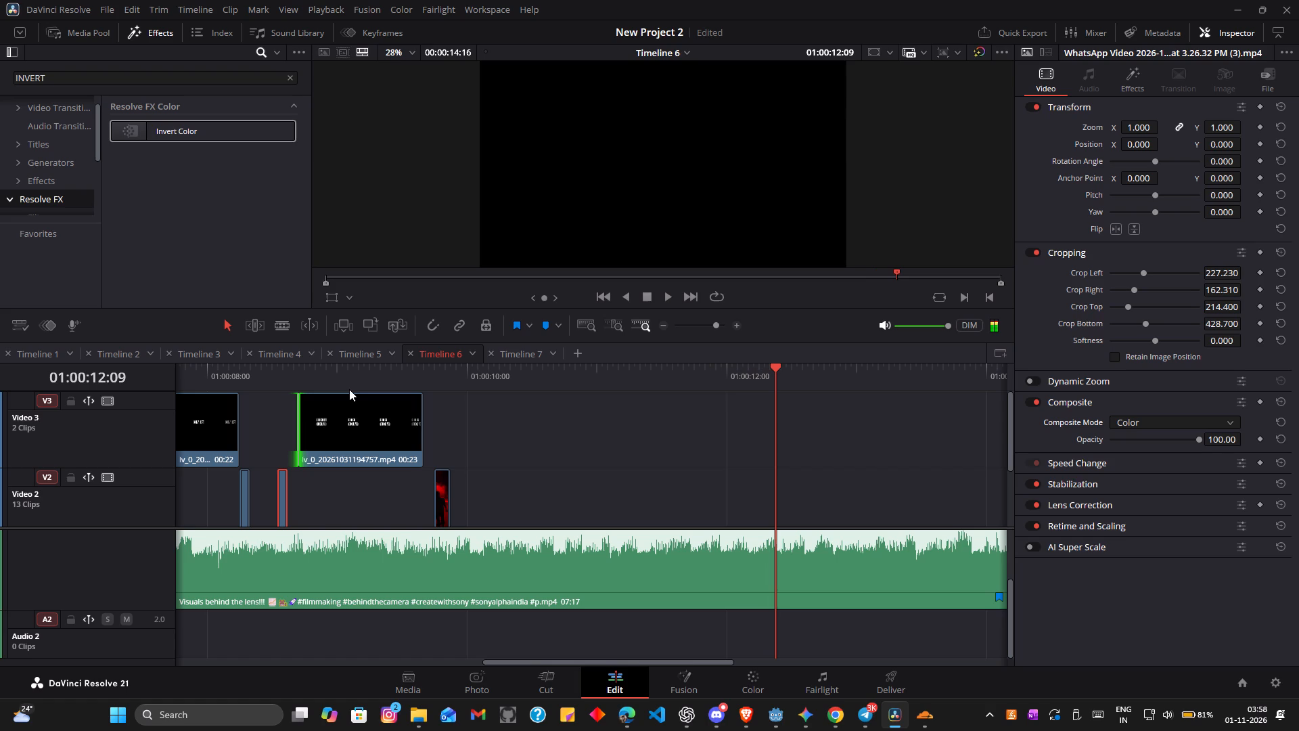
# Move the SPIRIT 26 logo clip on Video 1 up against the end of the last footage clip, and delete it.
pyautogui.scroll(-4, 548, 476)
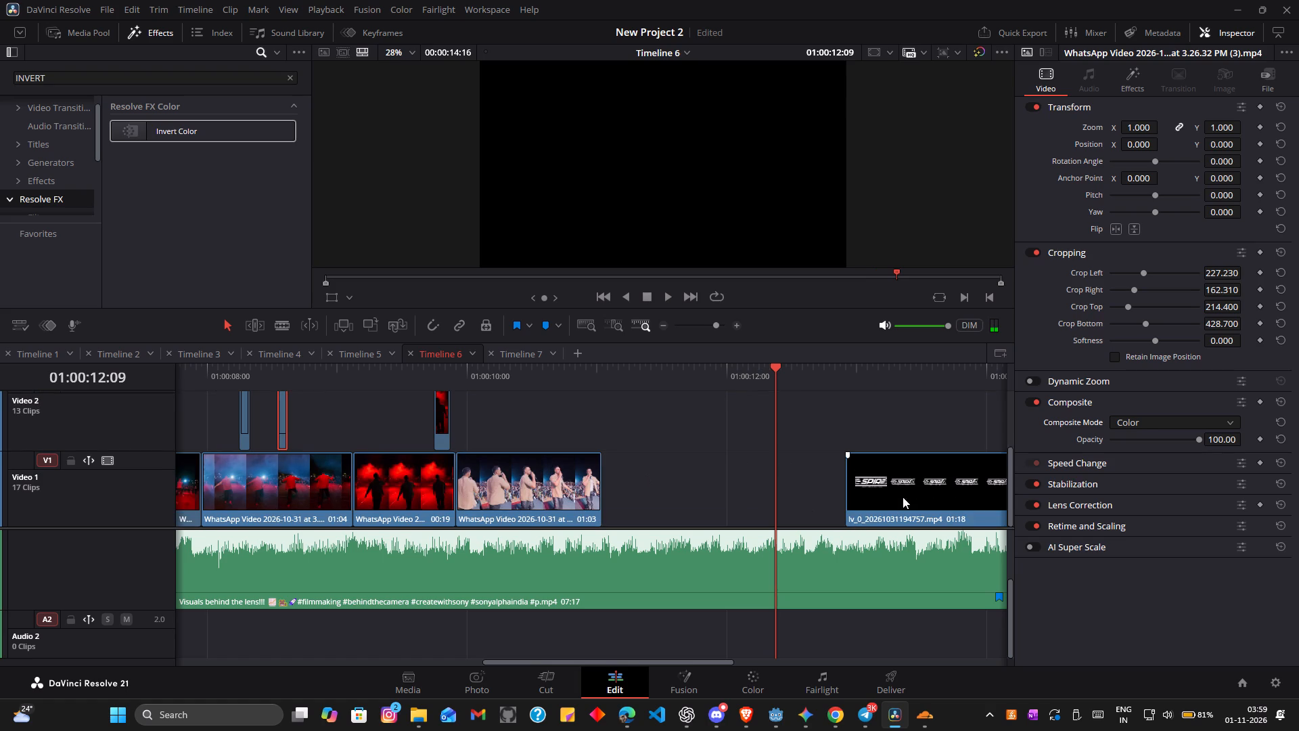
pyautogui.moveTo(903, 484); pyautogui.dragTo(658, 469)
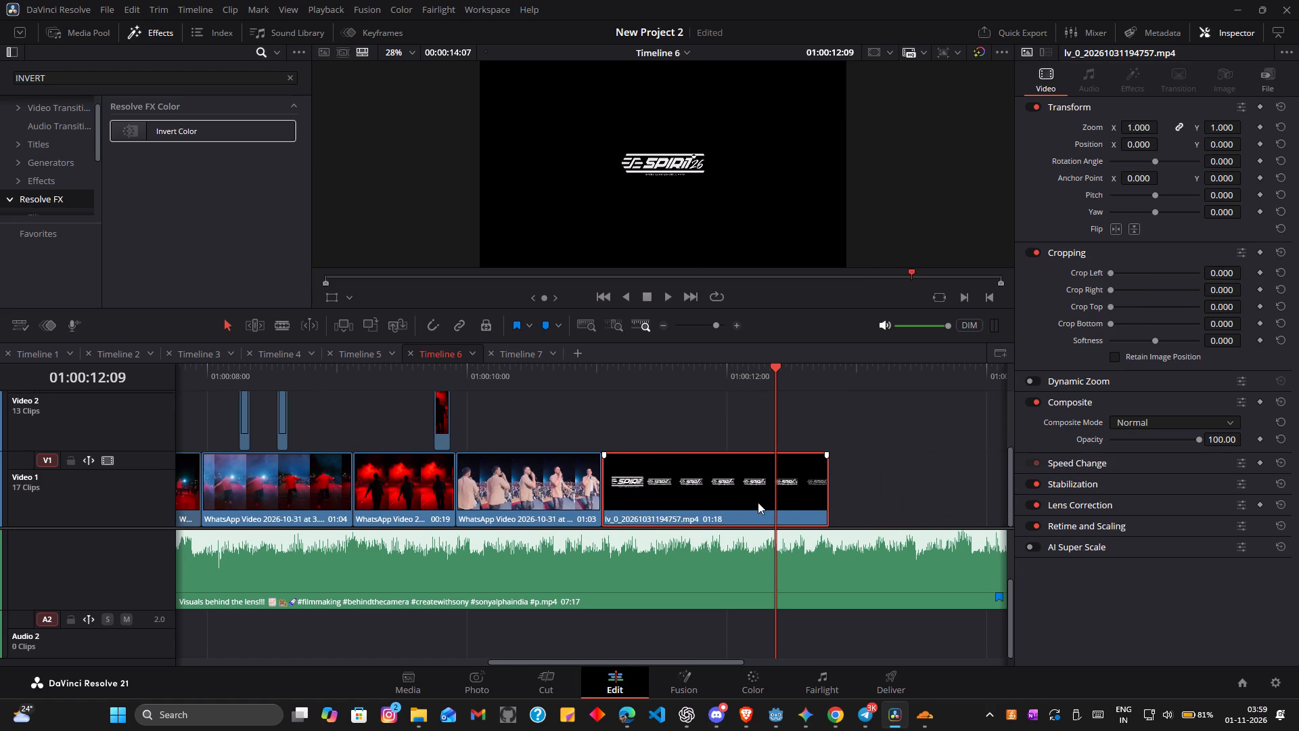
pyautogui.press('BackSpace')
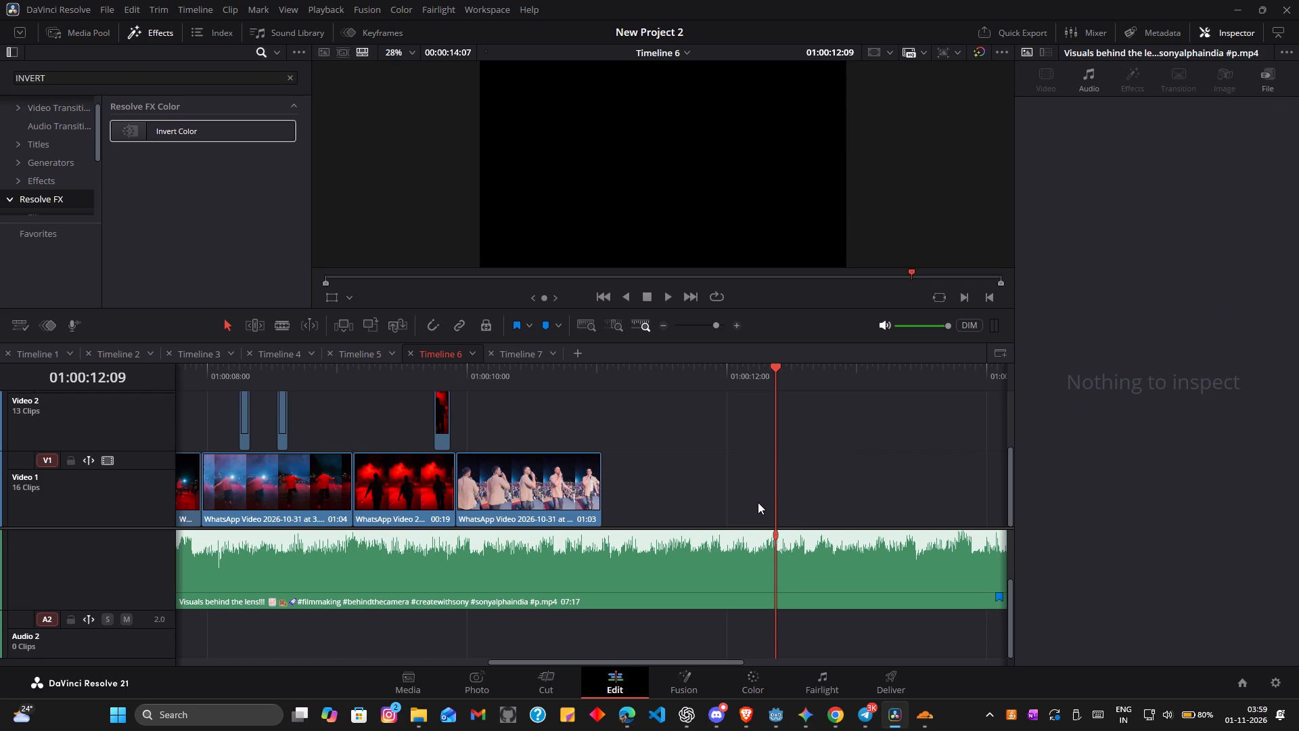
# Duplicate the blue silhouette clip near 01:00:05 on Video 1 onto Video 2, directly above the original.
pyautogui.moveTo(592, 401); pyautogui.dragTo(861, 418, button='middle')
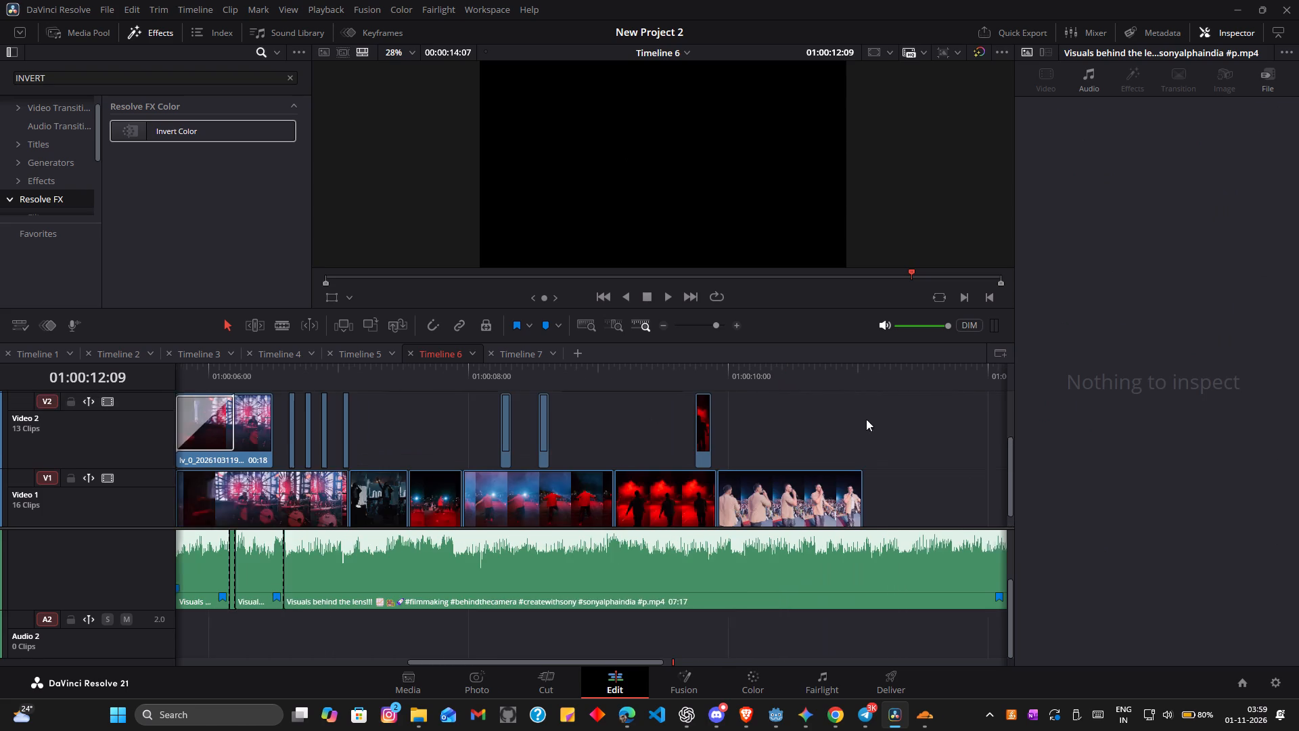
pyautogui.moveTo(646, 451); pyautogui.dragTo(1074, 489, button='middle')
pyautogui.scroll(-1, 1045, 488)
pyautogui.scroll(-2, 543, 479)
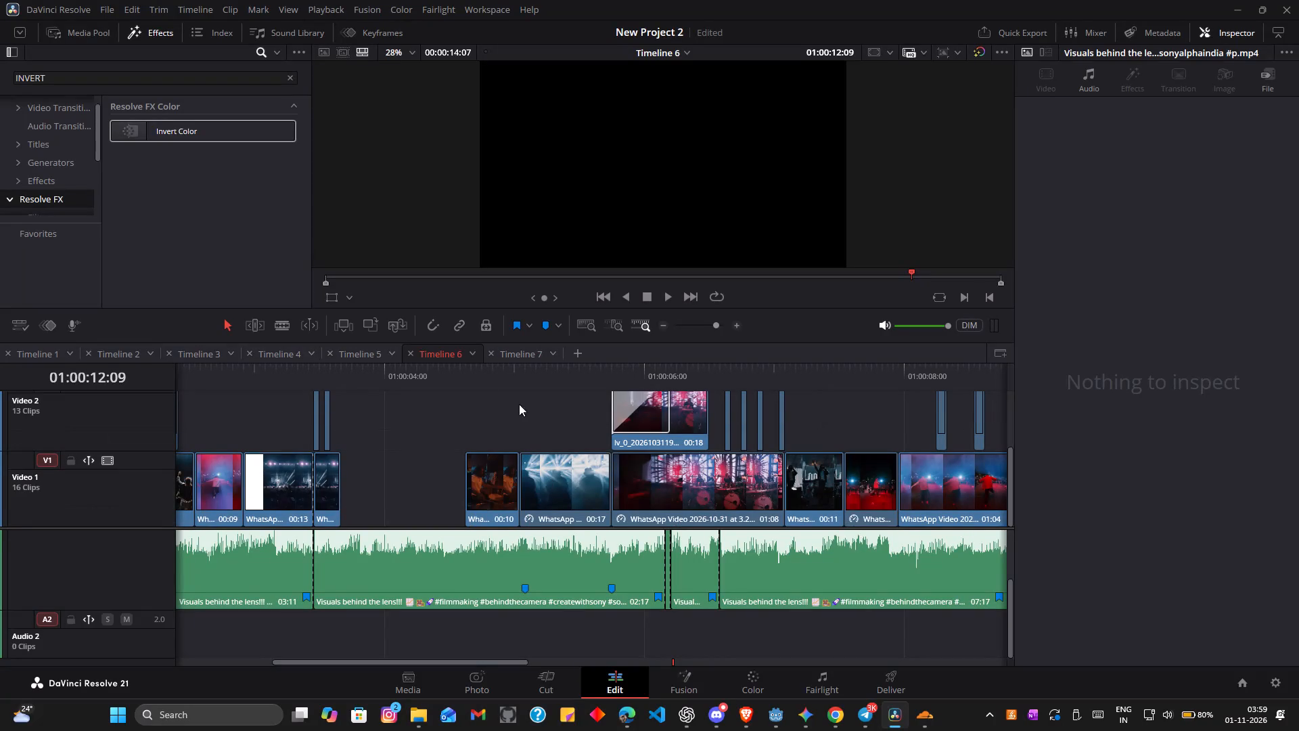
pyautogui.click(563, 479)
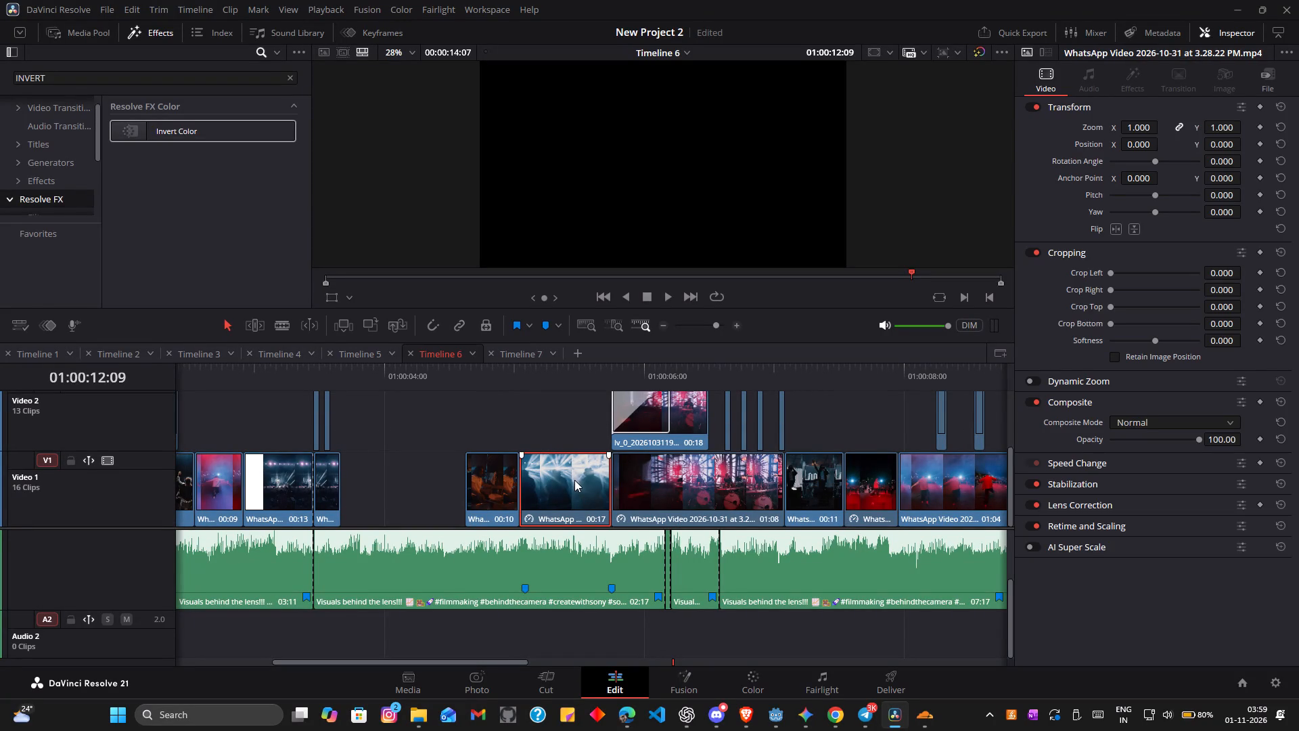
pyautogui.keyDown('alt'); pyautogui.moveTo(574, 487); pyautogui.dragTo(570, 437); pyautogui.keyUp('alt')
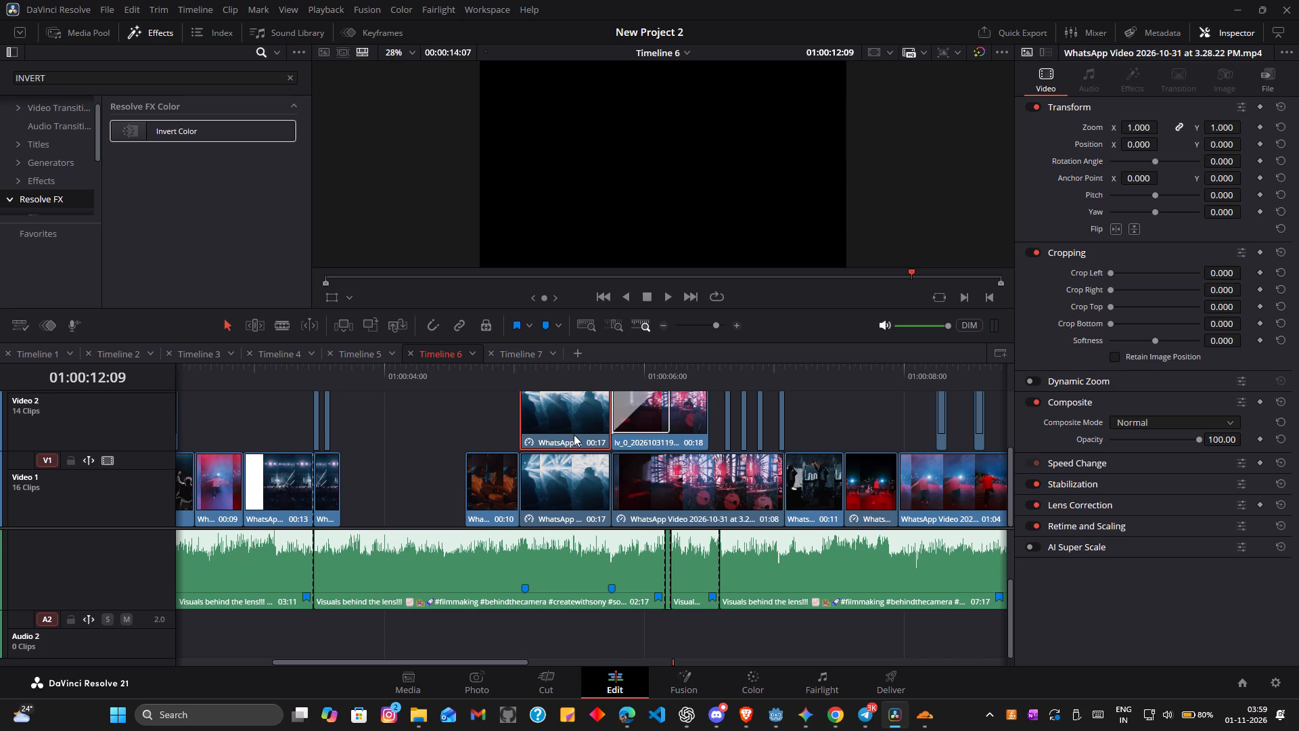
# Split the duplicated silhouette clip on Video 2 at 01:00:05:03.
pyautogui.click(551, 381)
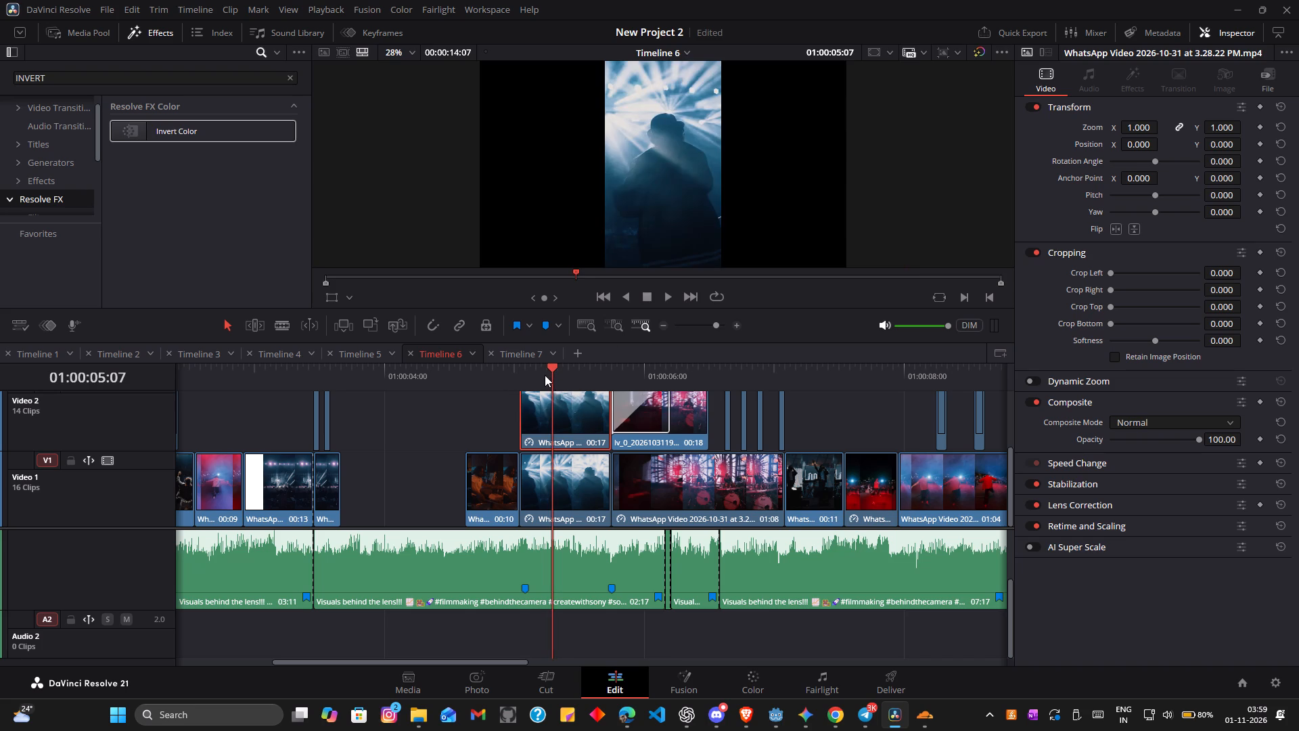
pyautogui.click(545, 375)
pyautogui.moveTo(545, 370); pyautogui.dragTo(525, 378)
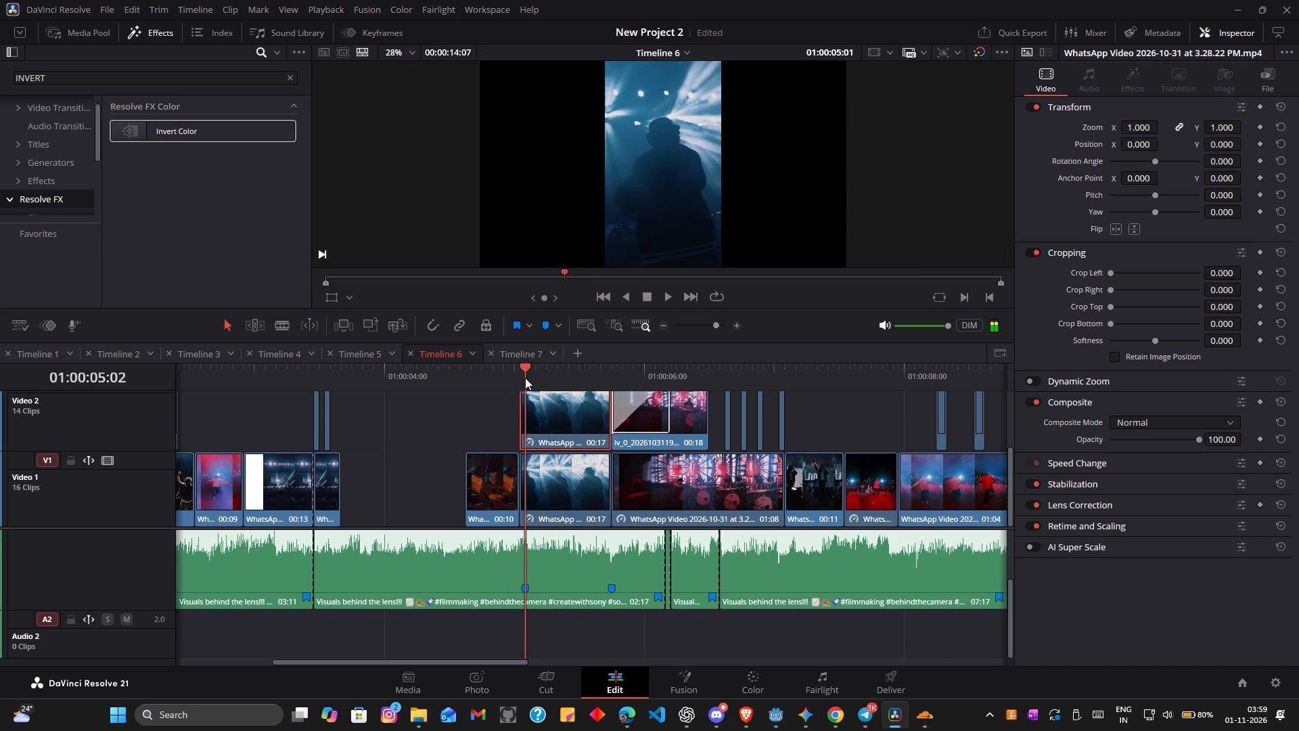
pyautogui.moveTo(525, 378); pyautogui.dragTo(530, 380)
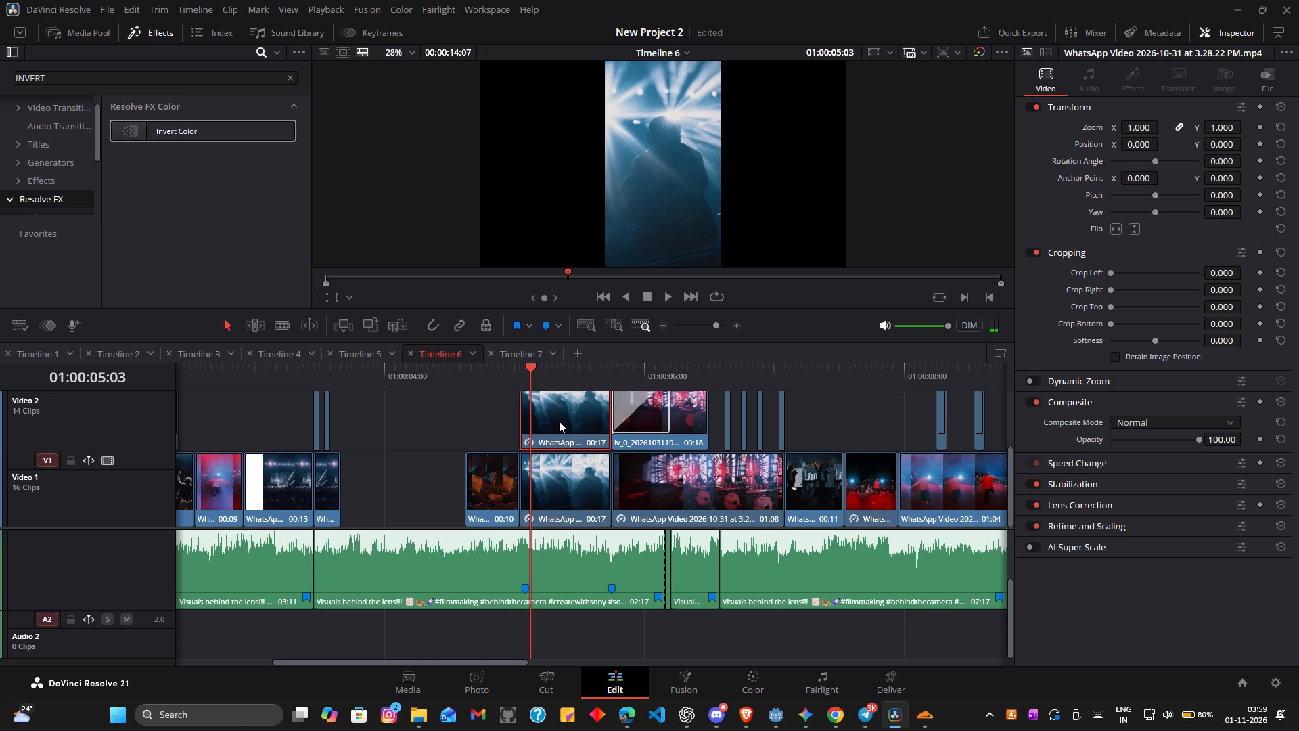
pyautogui.click(559, 421)
pyautogui.hotkey('ctrl', 'alt', '\\')
pyautogui.hotkey('ctrl', '\\')
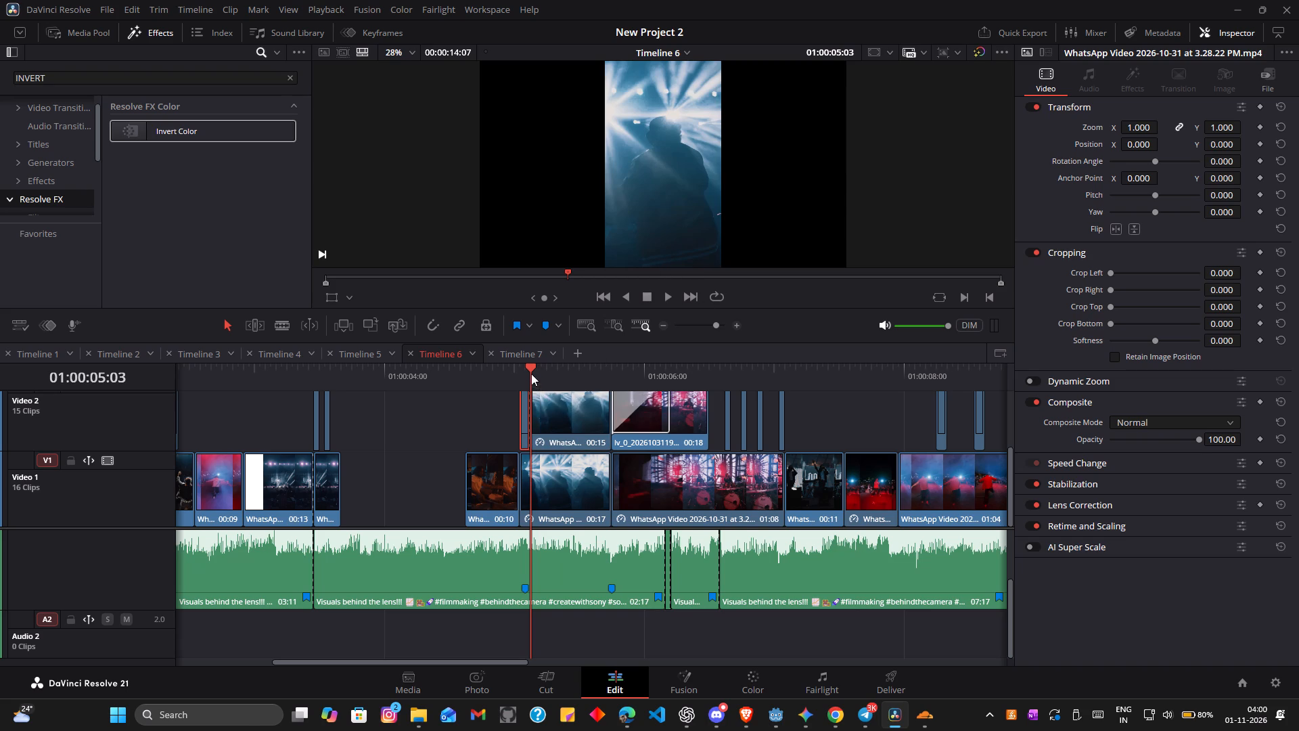
# Make the longer second piece of the split Video 2 silhouette clip black and white by setting its saturation to 0.
pyautogui.moveTo(530, 368); pyautogui.dragTo(545, 378)
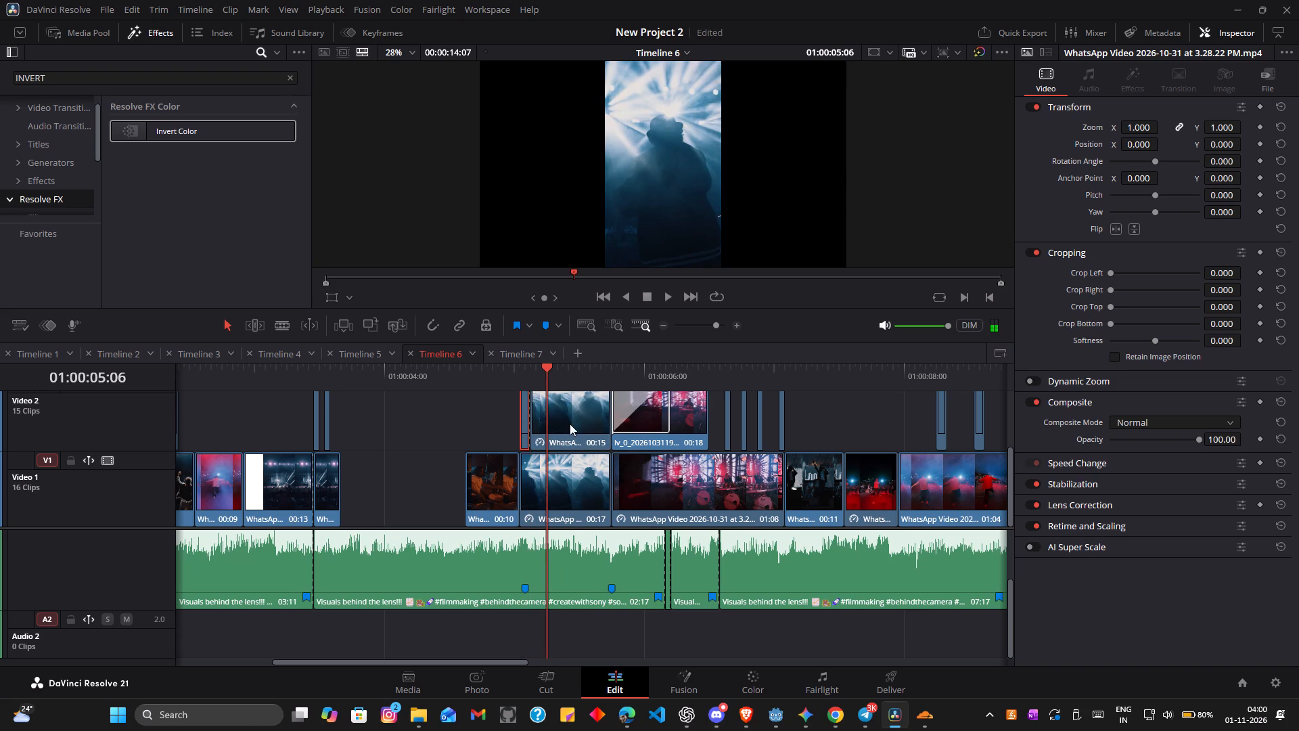
pyautogui.click(570, 424)
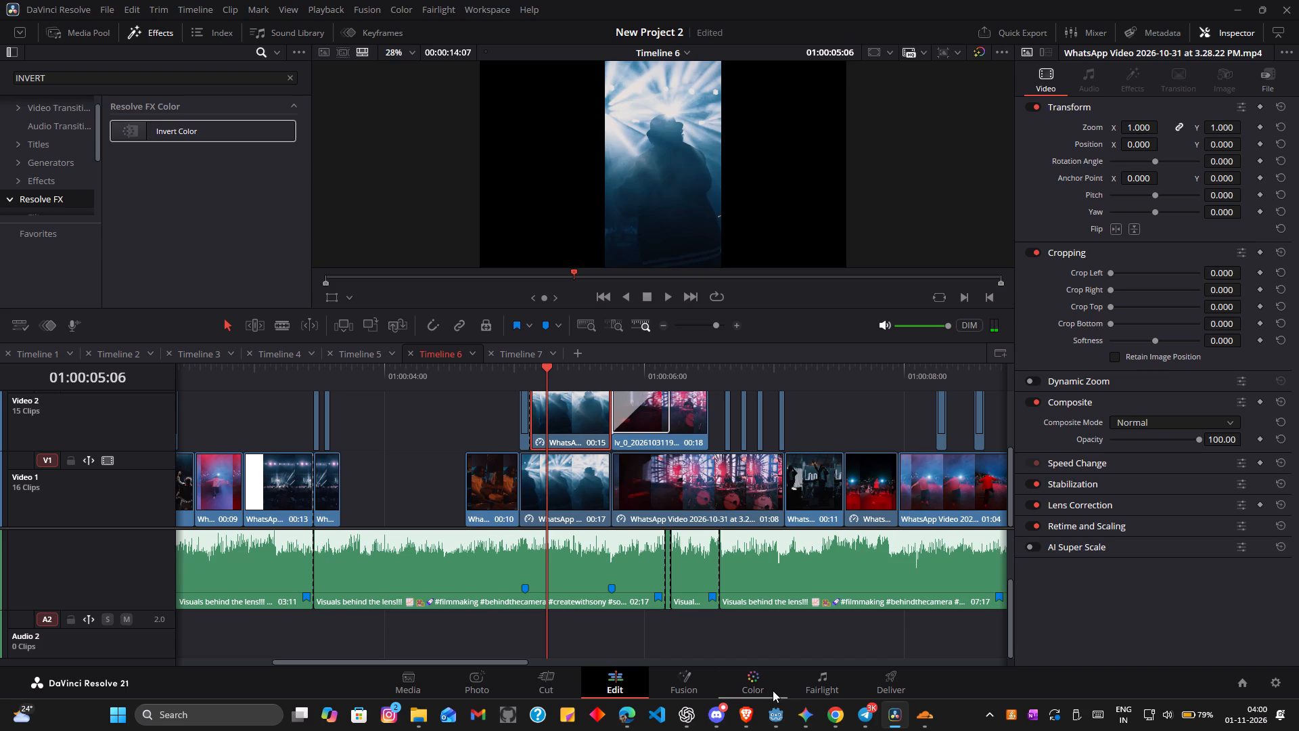
pyautogui.click(773, 690)
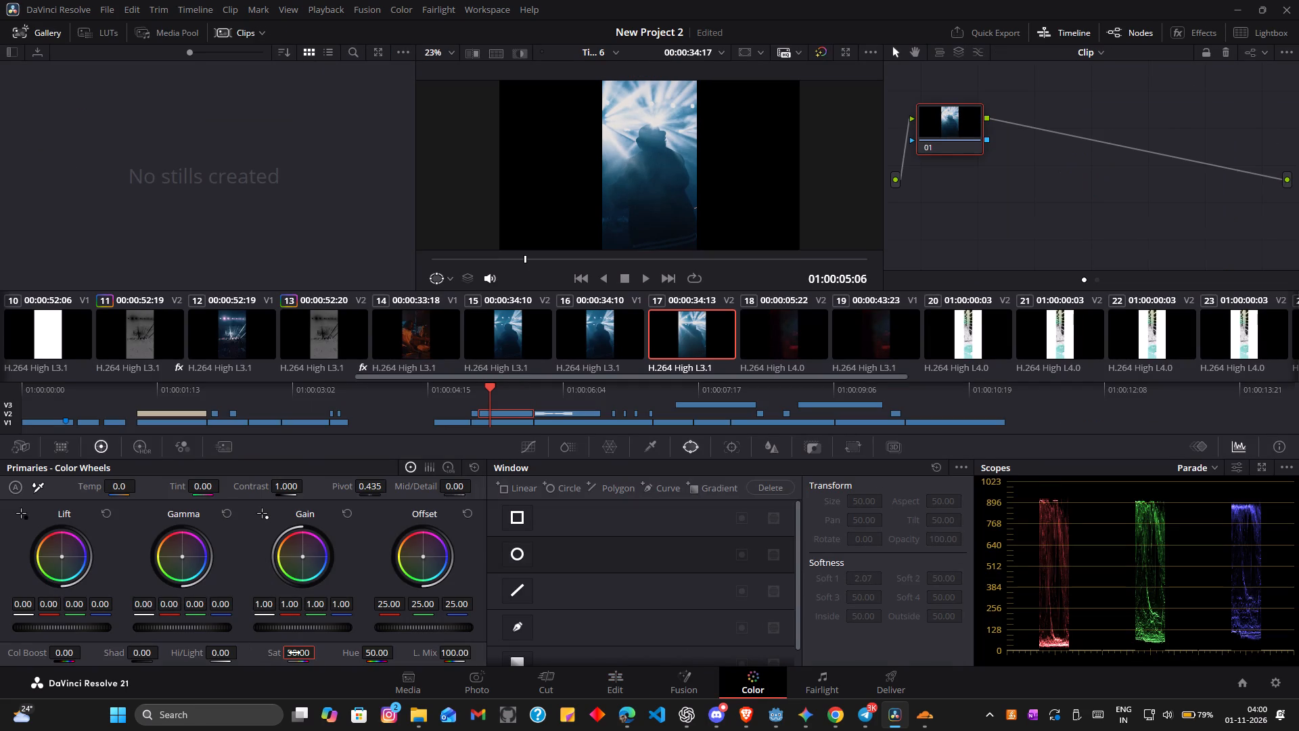
pyautogui.doubleClick(296, 655)
pyautogui.write('00')
pyautogui.press('Return')
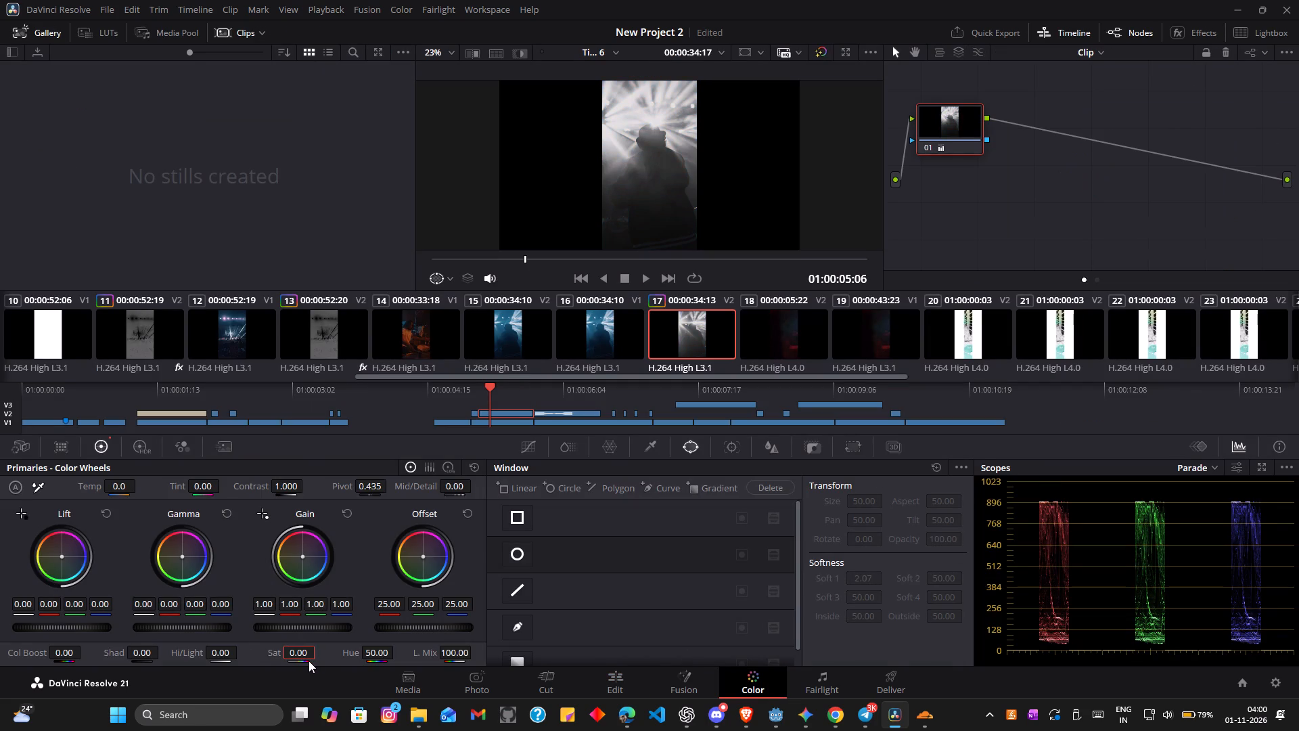
pyautogui.click(594, 680)
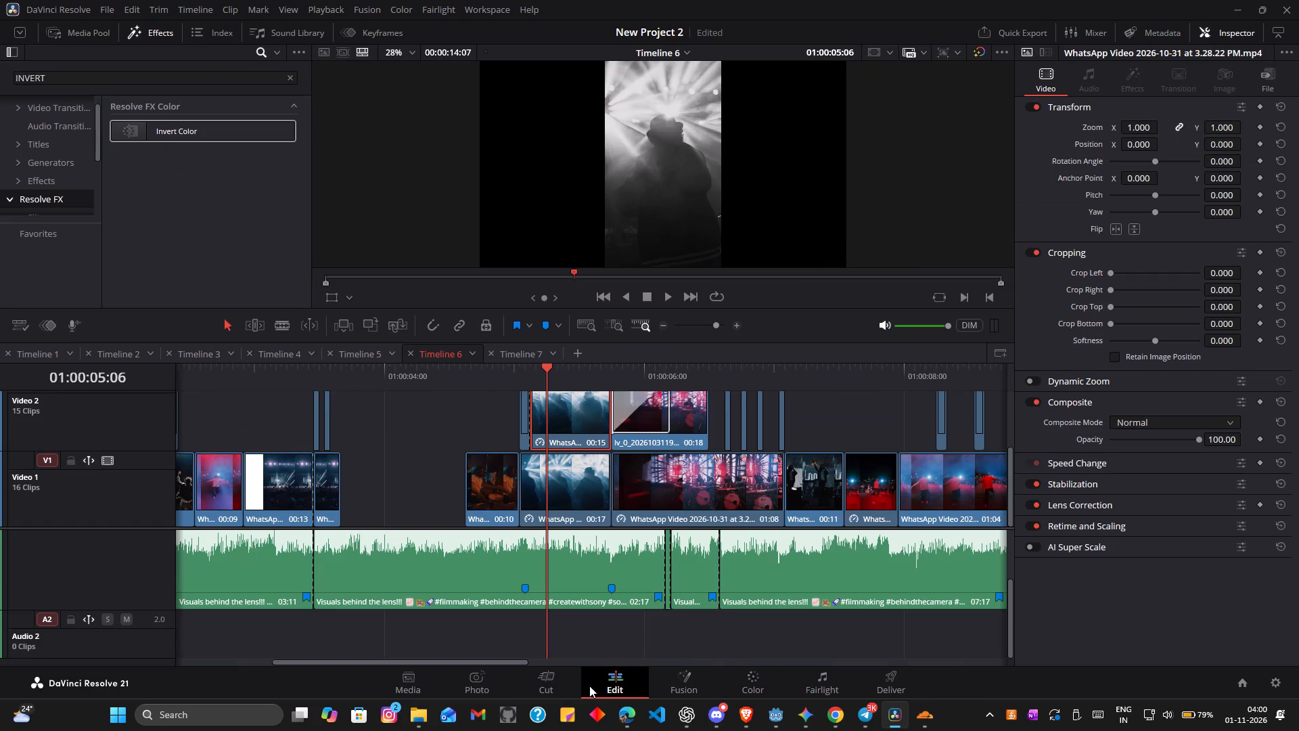
# Review the switch from blue to black and white in playback, including a run from 01:00:04:15 into the title section.
pyautogui.moveTo(546, 369); pyautogui.dragTo(179, 339)
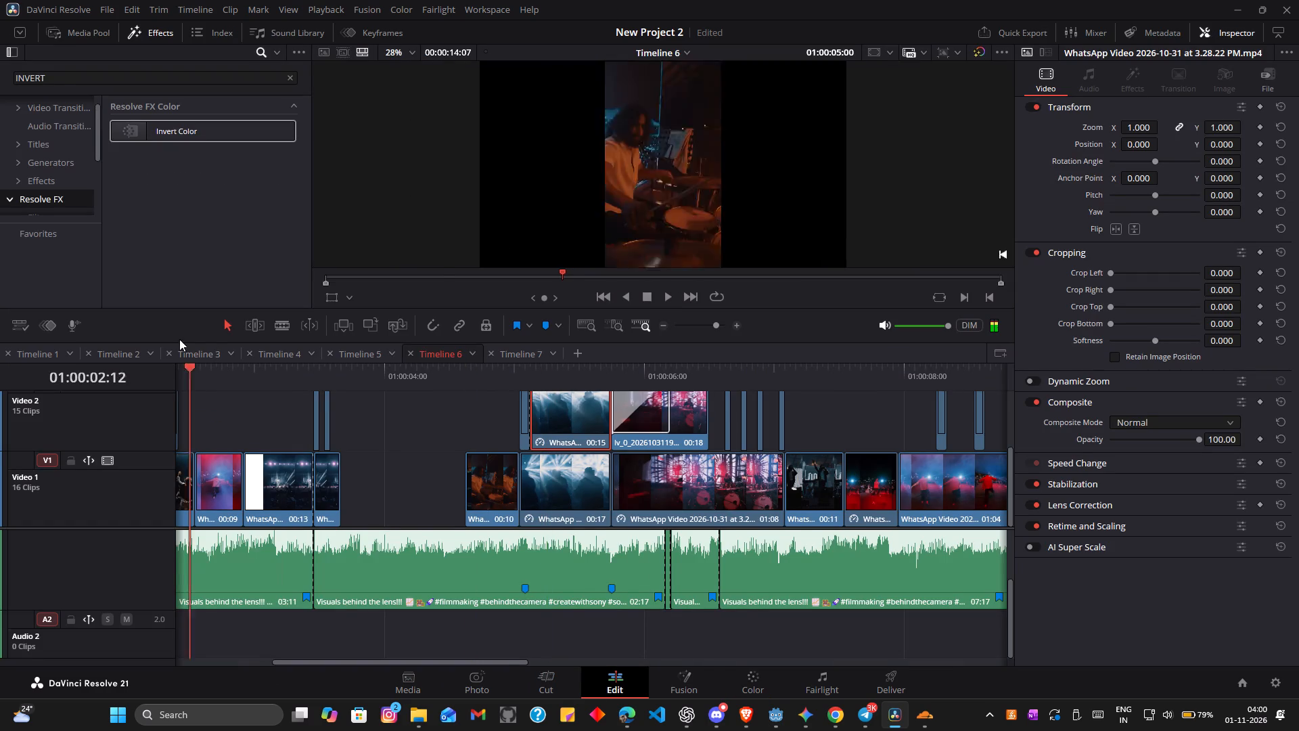
pyautogui.click(667, 302)
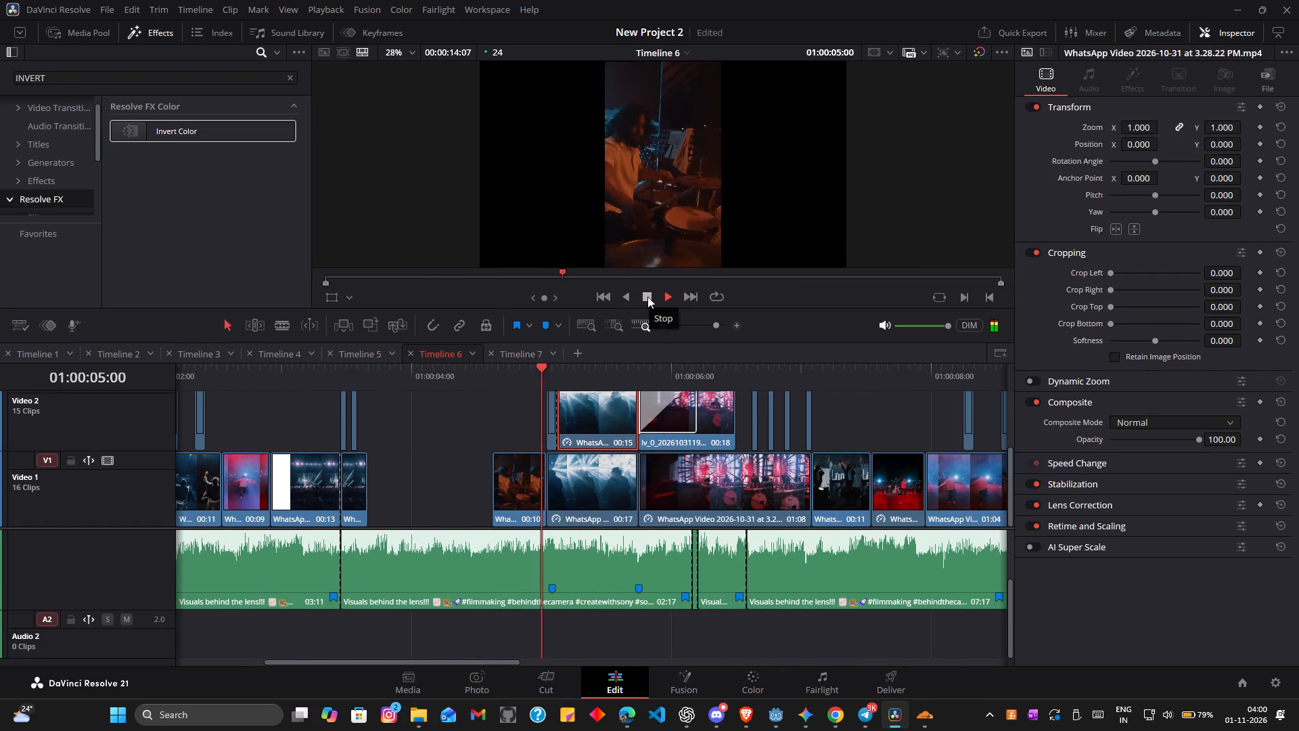
pyautogui.click(647, 296)
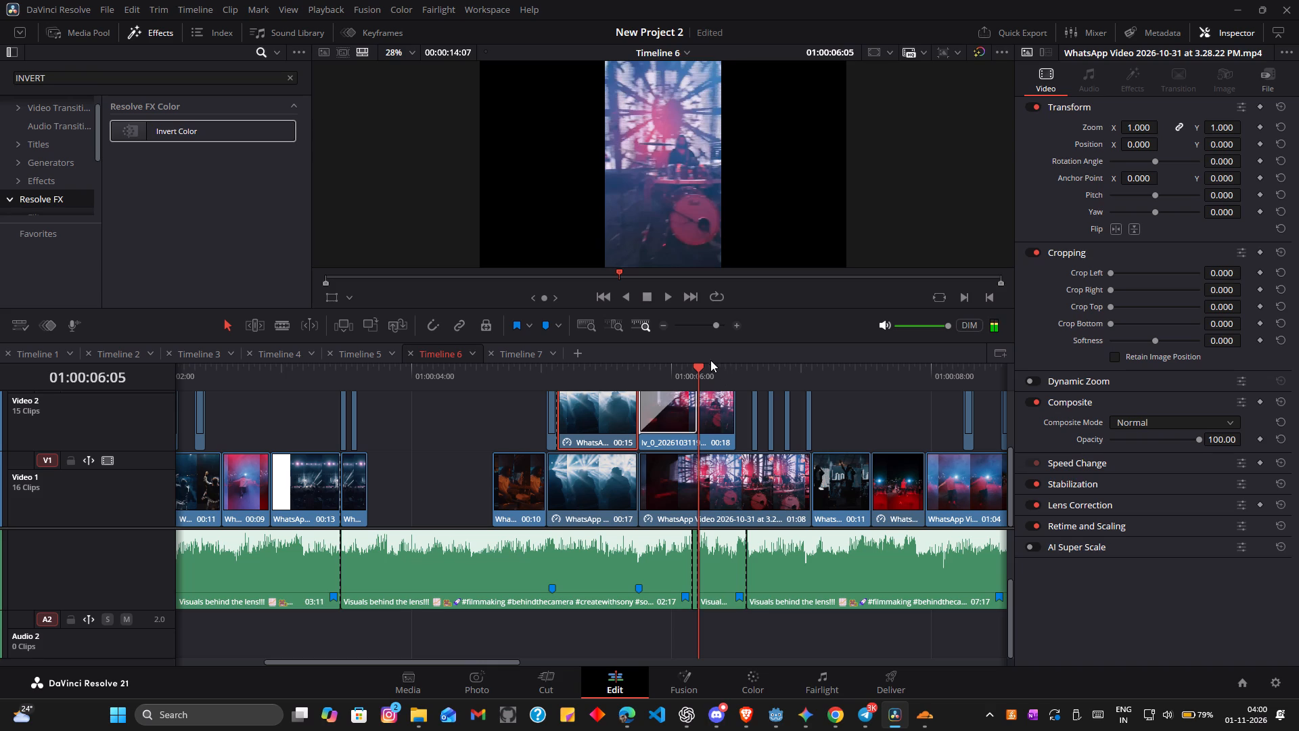
pyautogui.moveTo(700, 365); pyautogui.dragTo(492, 369)
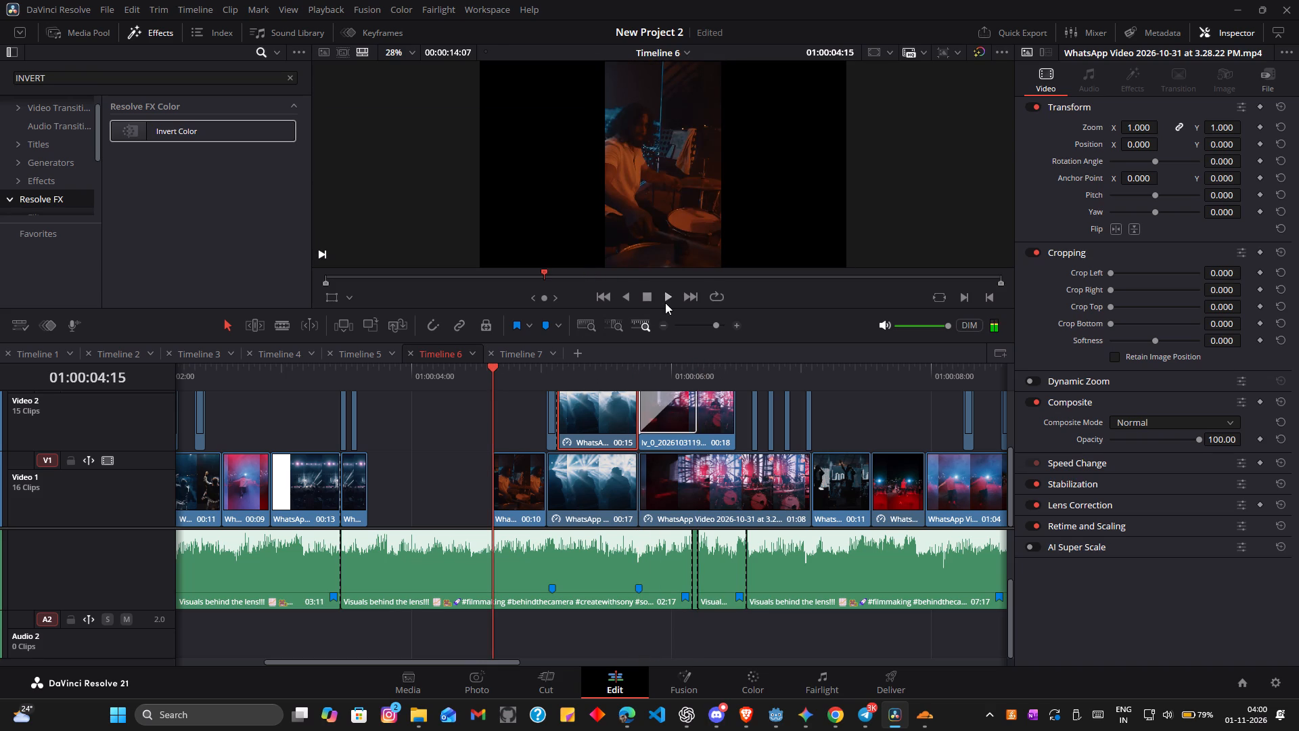
pyautogui.click(668, 295)
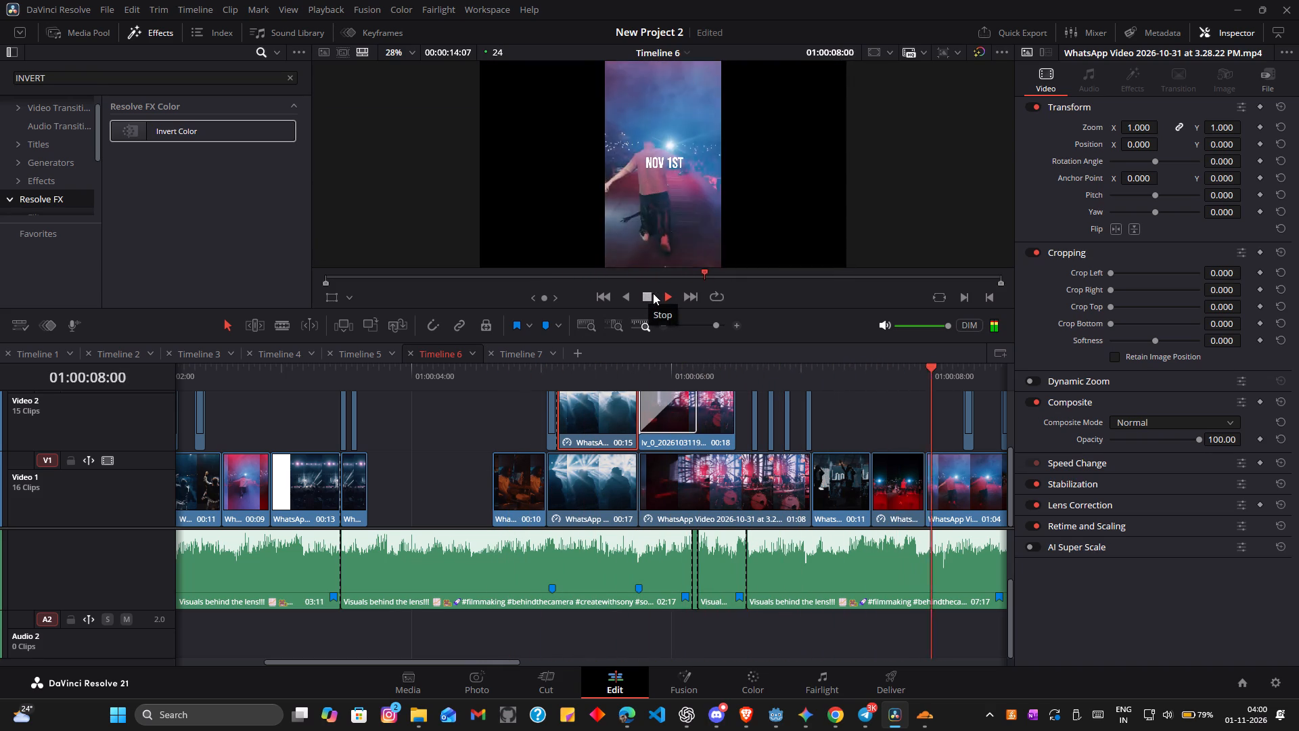
pyautogui.click(647, 296)
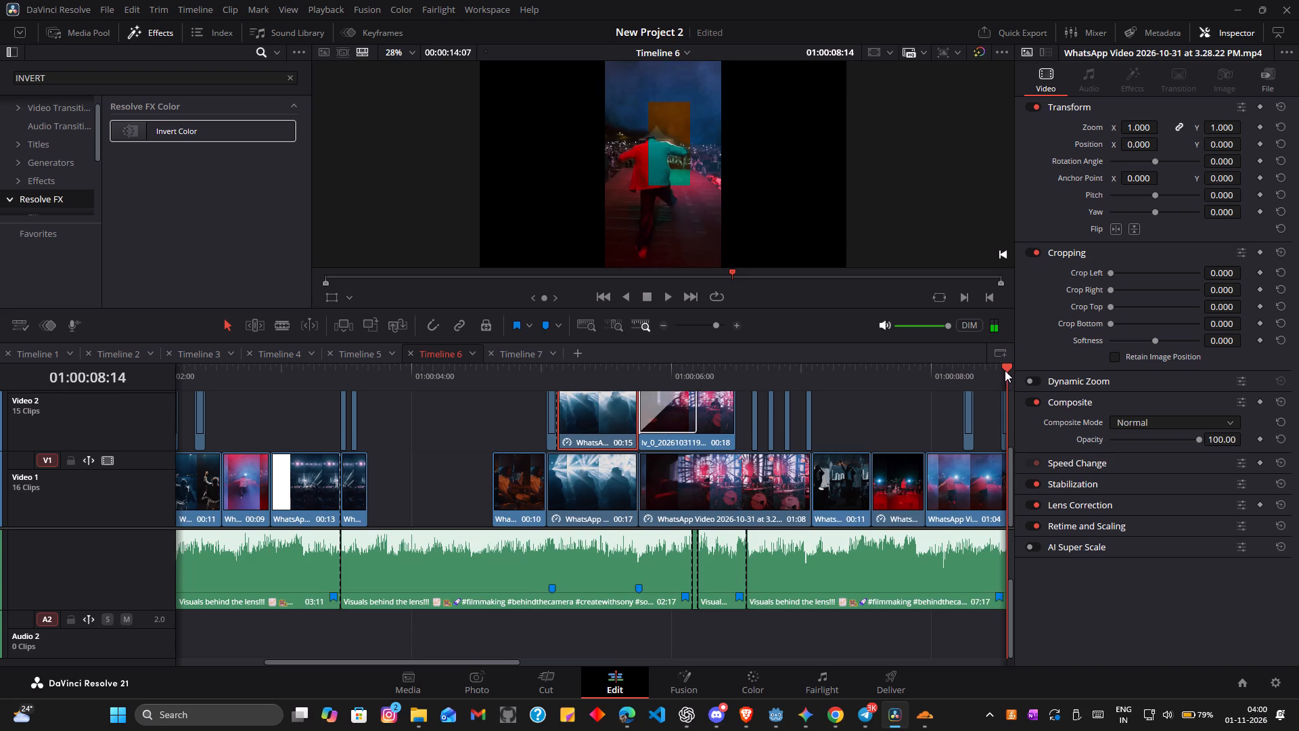
pyautogui.moveTo(1005, 370); pyautogui.dragTo(763, 398)
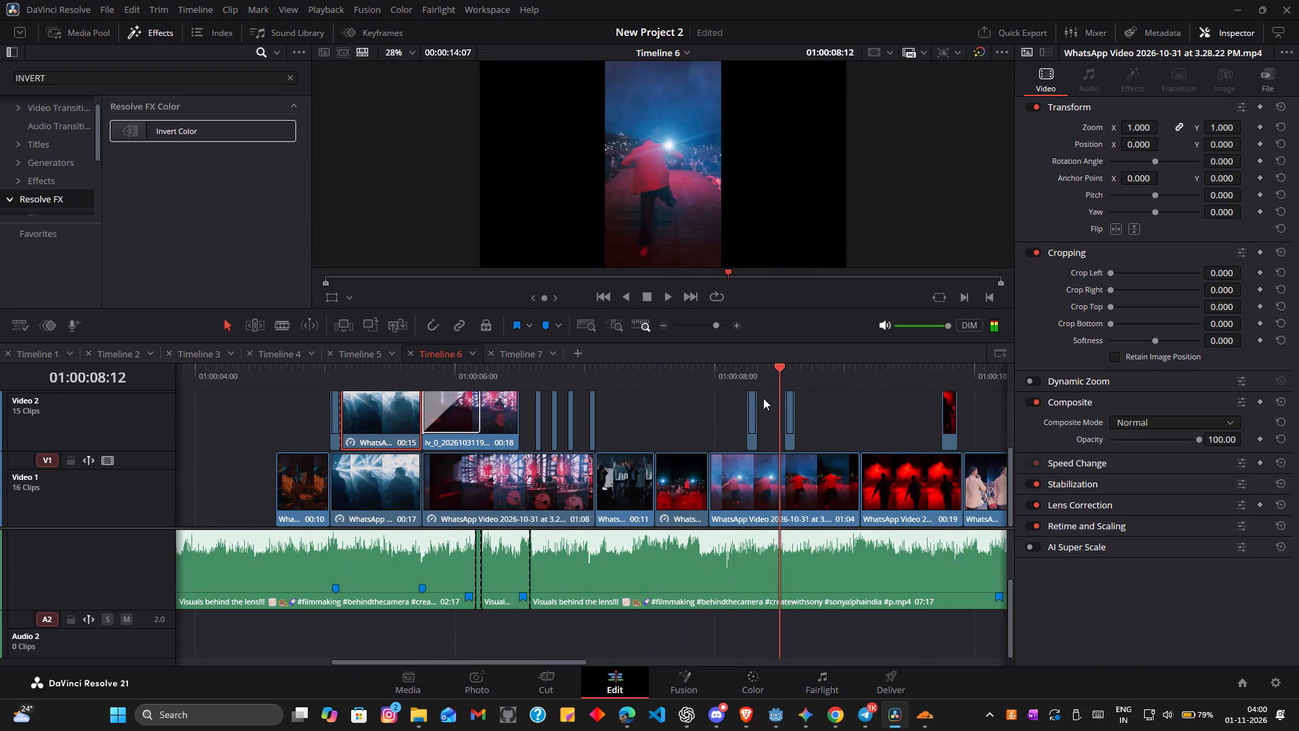
pyautogui.moveTo(763, 398); pyautogui.dragTo(308, 403)
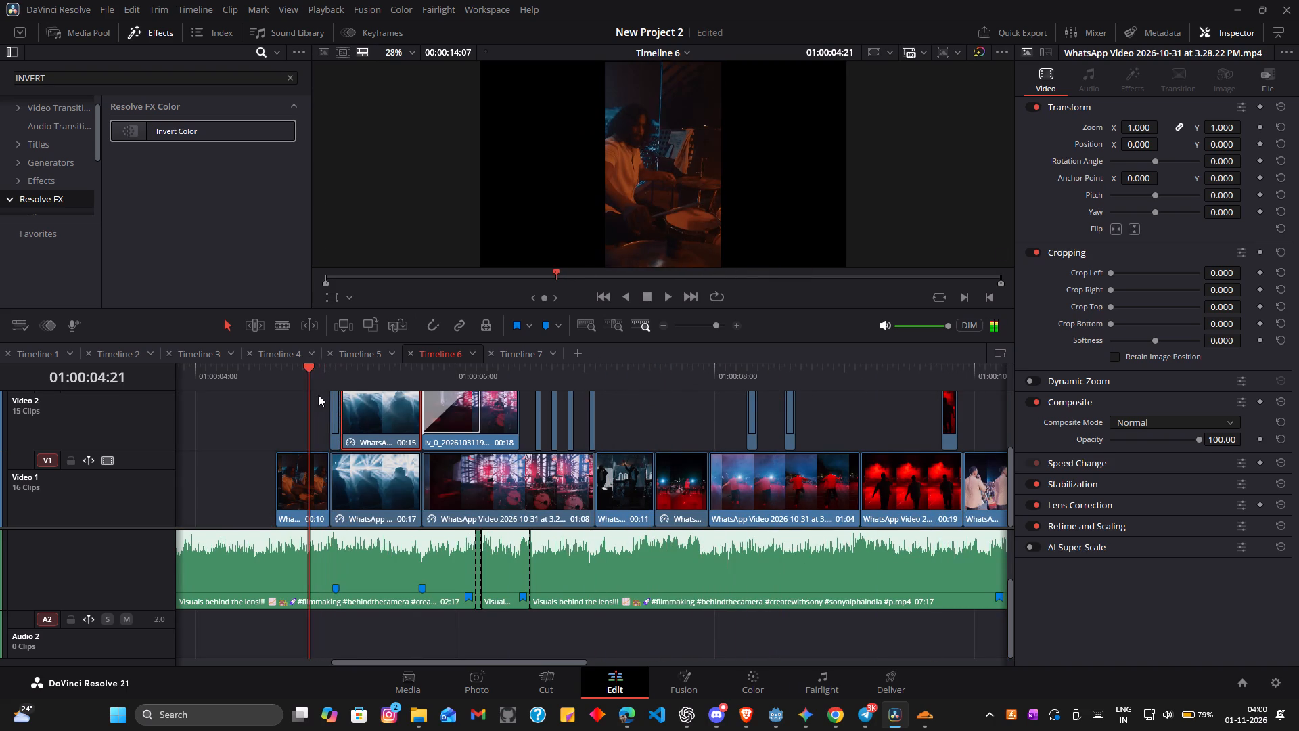
pyautogui.click(669, 299)
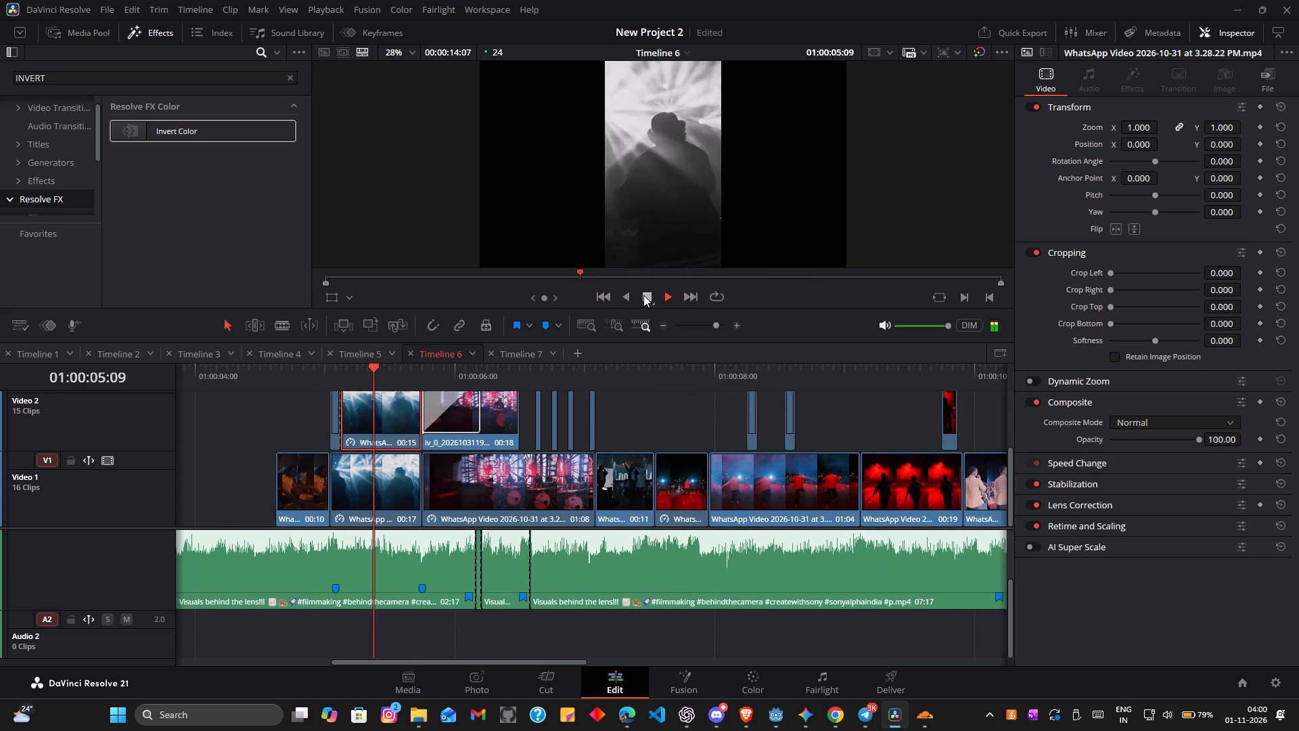
pyautogui.click(643, 295)
pyautogui.moveTo(418, 370); pyautogui.dragTo(101, 367)
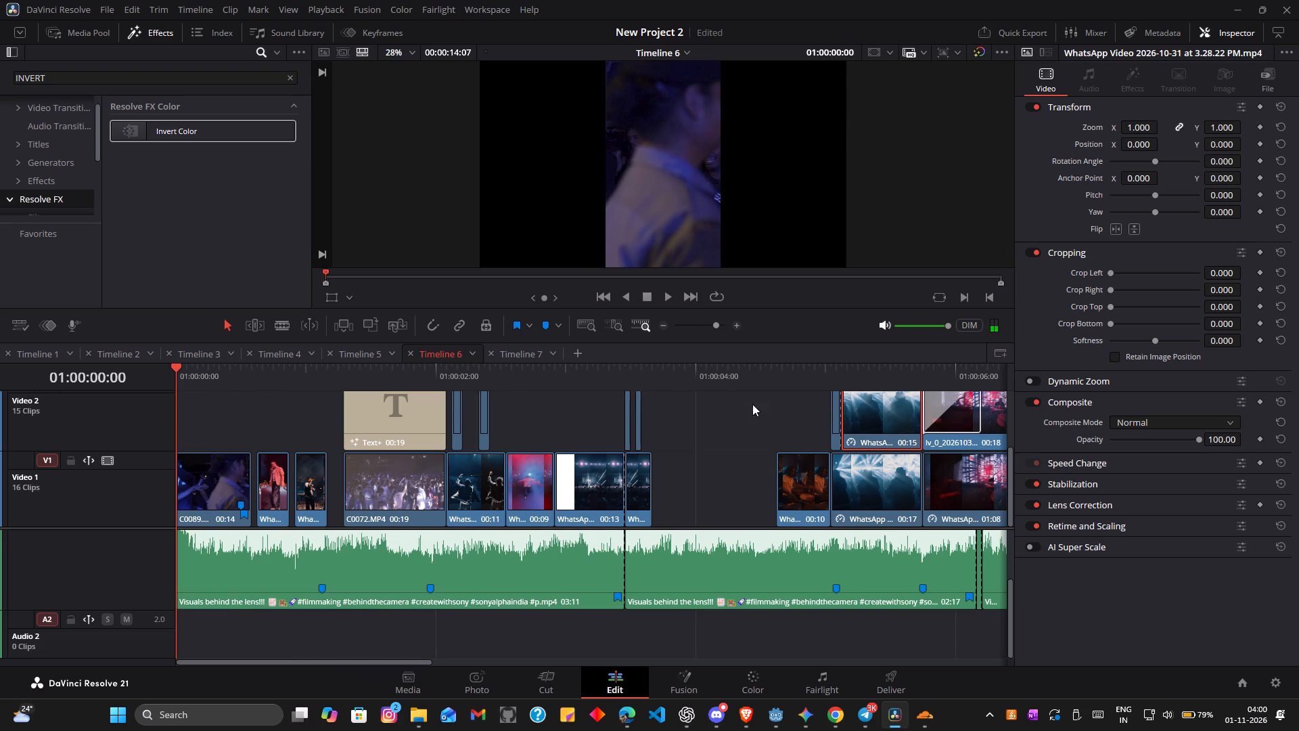
# Roll the cut between the two Video 2 silhouette pieces two frames later, leaving the black-and-white piece 13 frames long.
pyautogui.moveTo(842, 415); pyautogui.dragTo(845, 415)
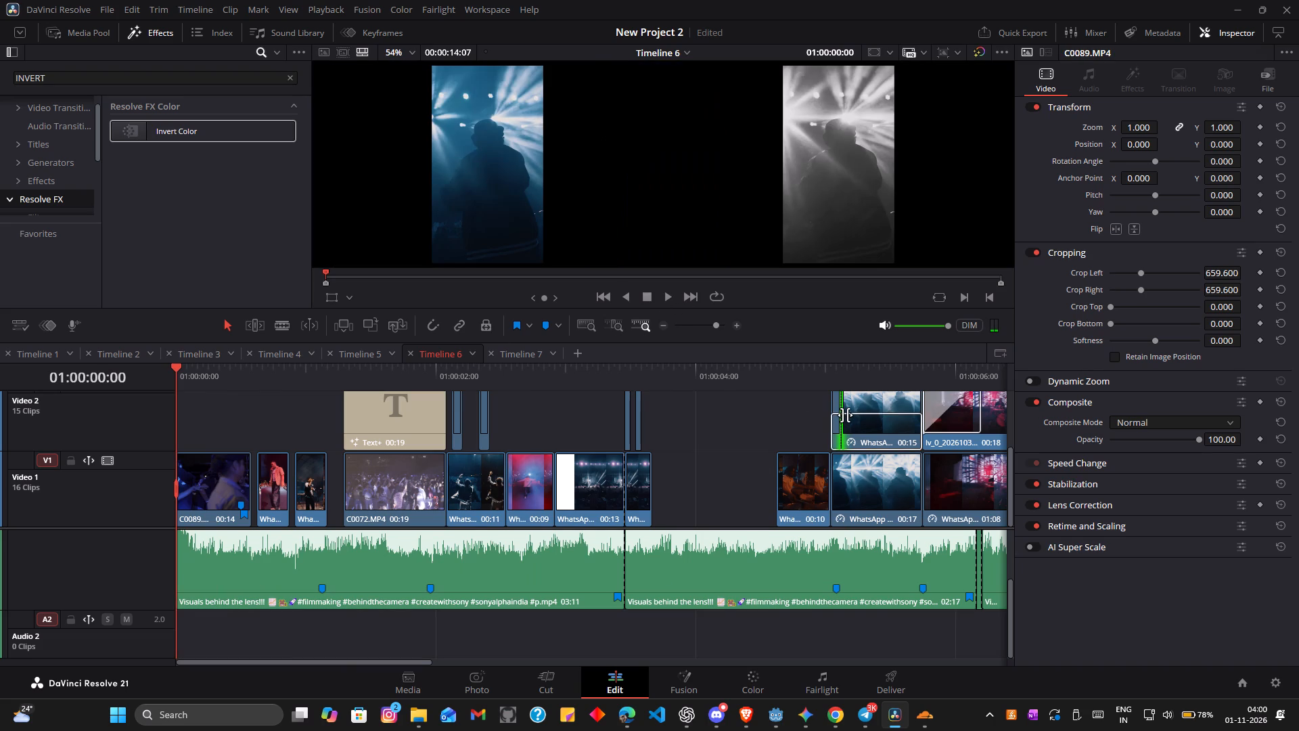
pyautogui.moveTo(845, 415); pyautogui.dragTo(860, 415)
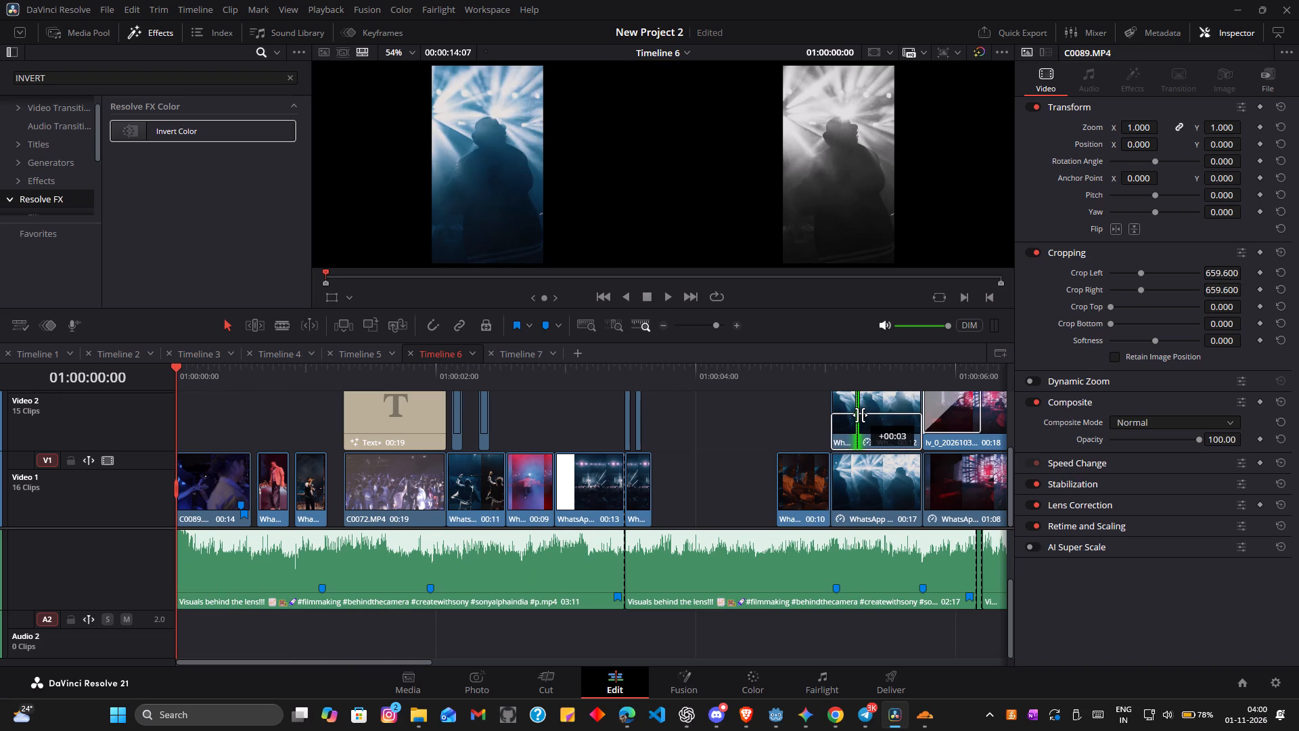
pyautogui.moveTo(860, 415); pyautogui.dragTo(857, 415)
pyautogui.click(877, 410)
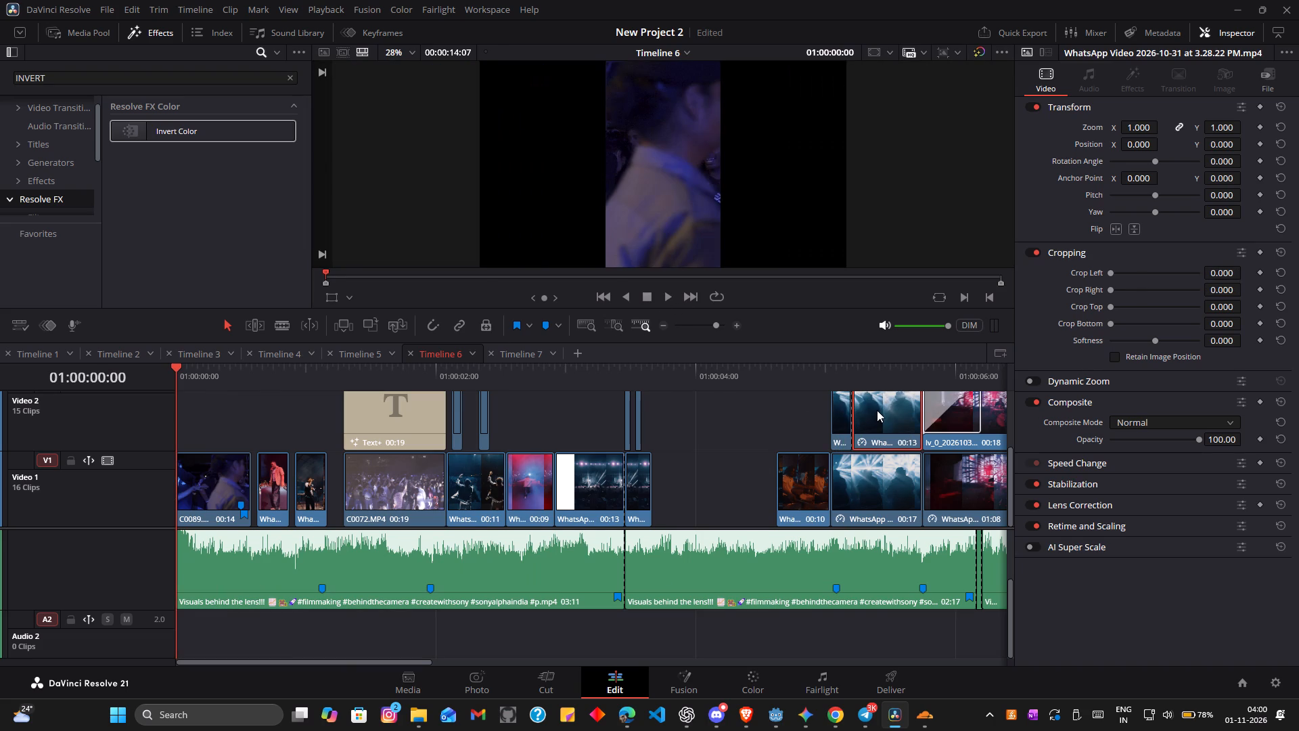
# Play Timeline 6 from 01:00:00:00 past the black-and-white silhouette piece to check the adjusted cut.
pyautogui.click(889, 380)
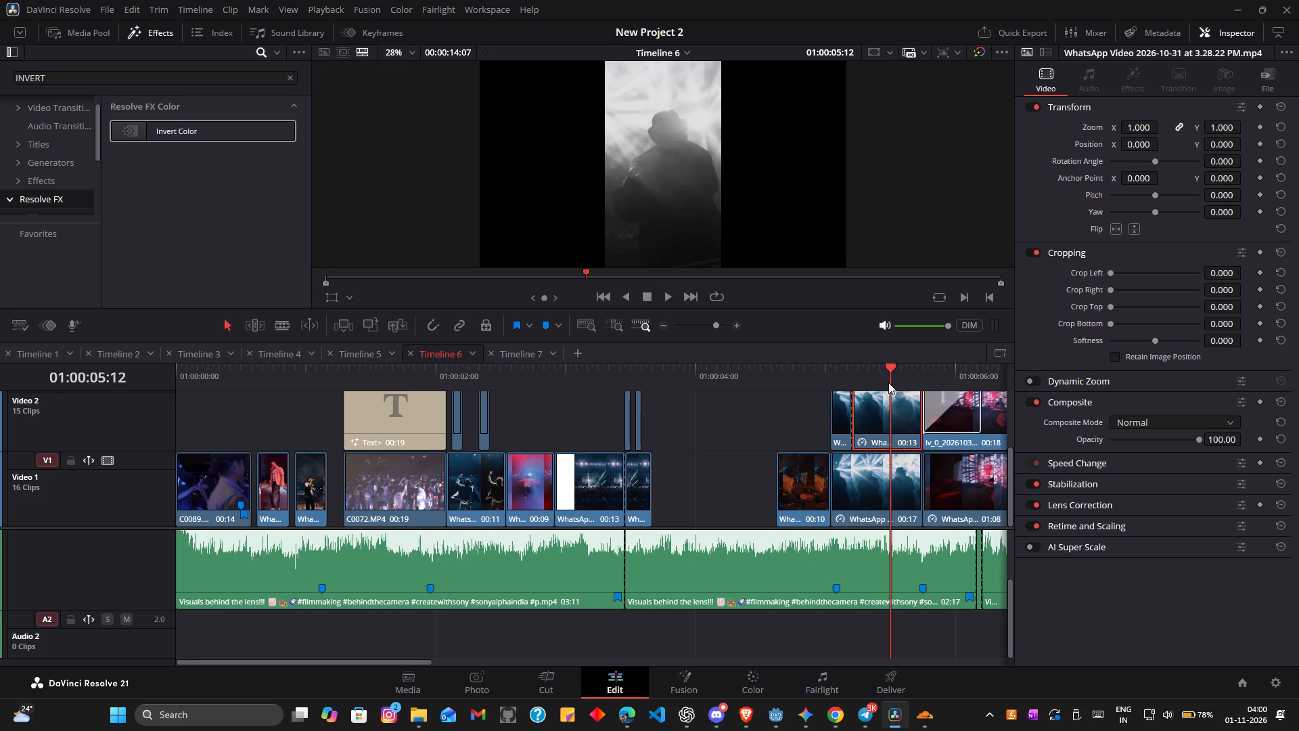
pyautogui.moveTo(891, 366); pyautogui.dragTo(124, 412)
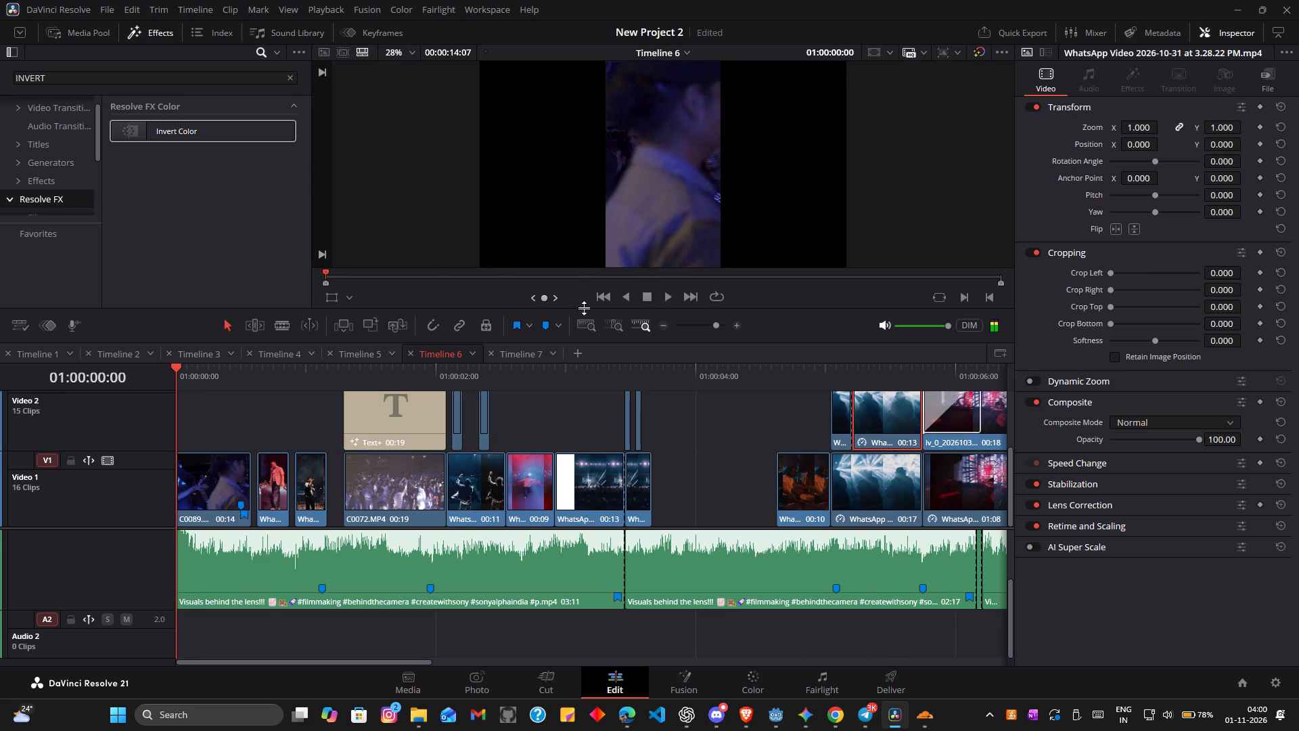
pyautogui.click(669, 303)
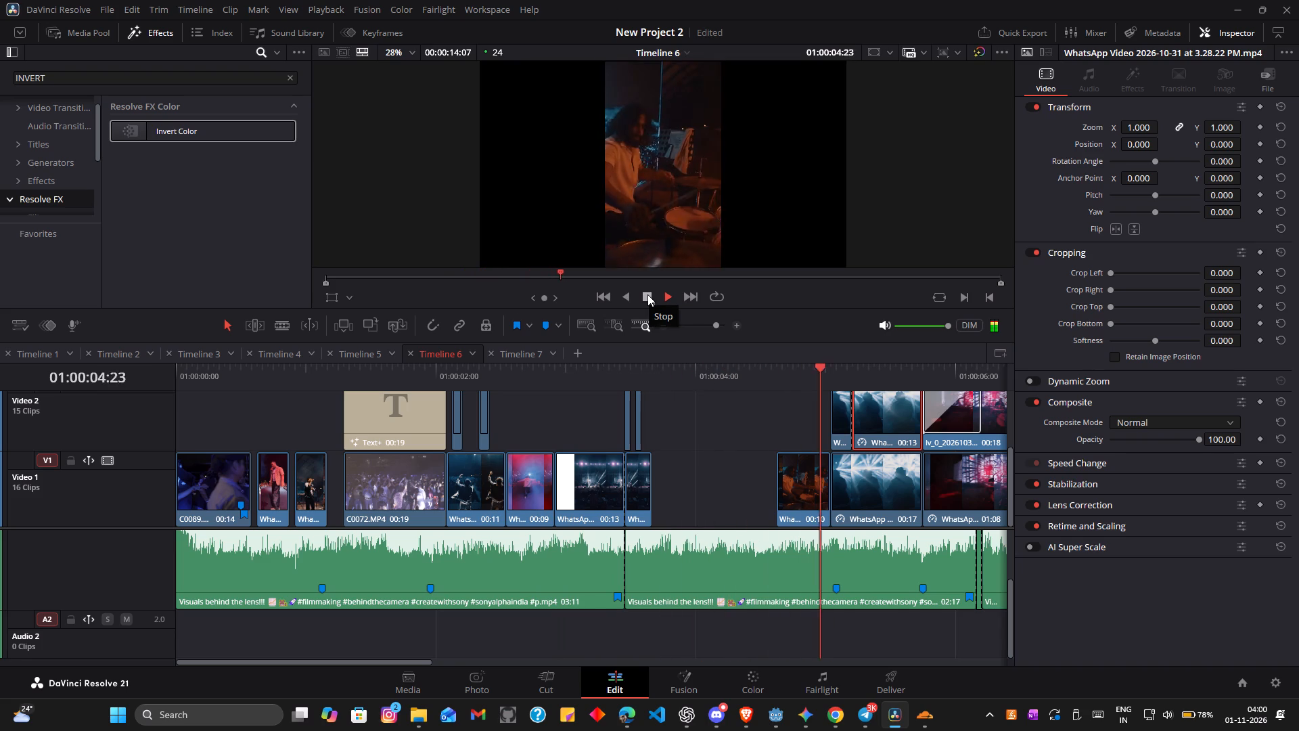
pyautogui.click(647, 294)
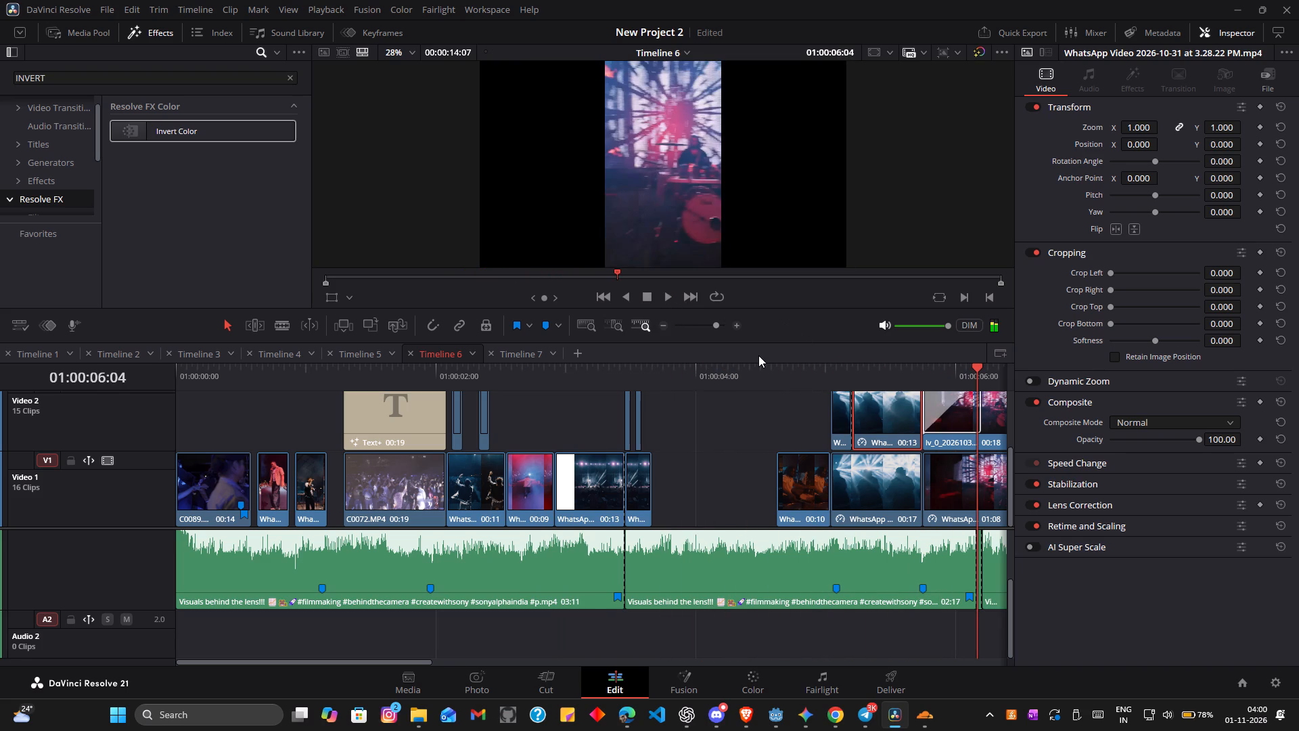
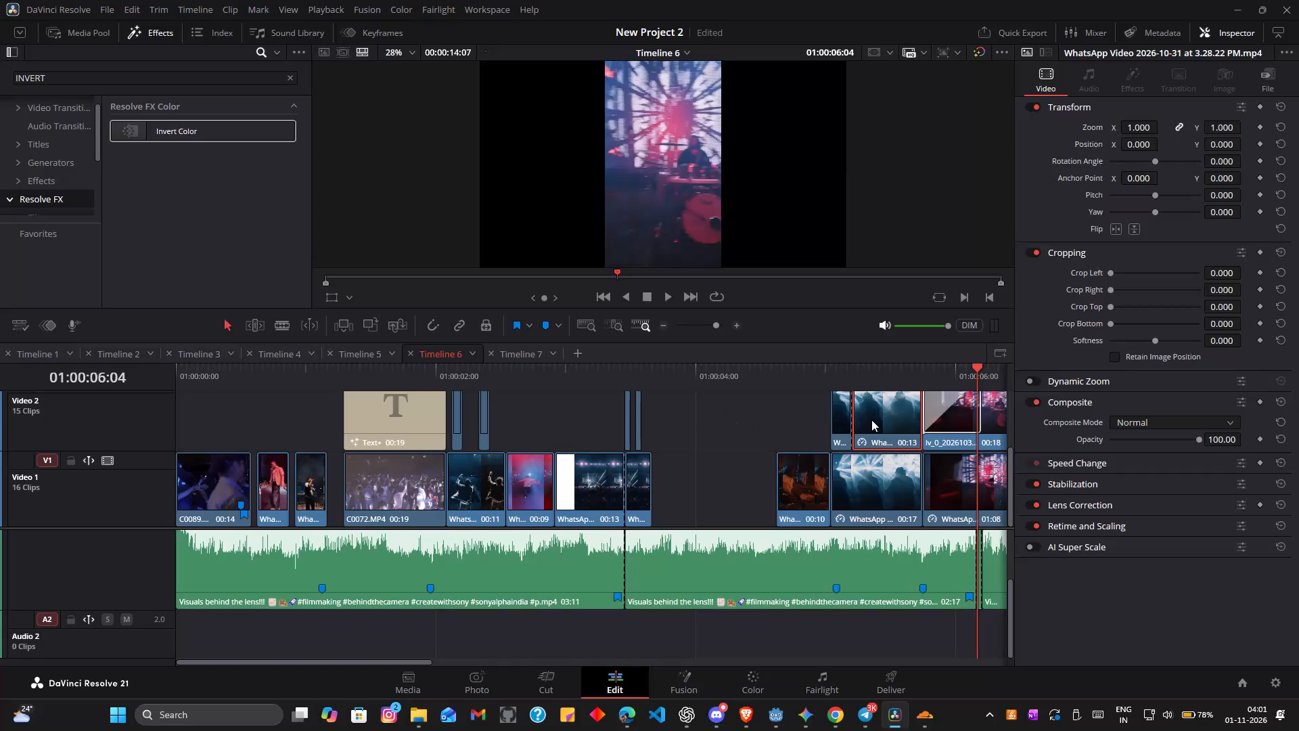
# Delete both Video 2 silhouette pieces above the 17-frame Video 1 silhouette clip.
pyautogui.click(869, 420)
pyautogui.press('BackSpace')
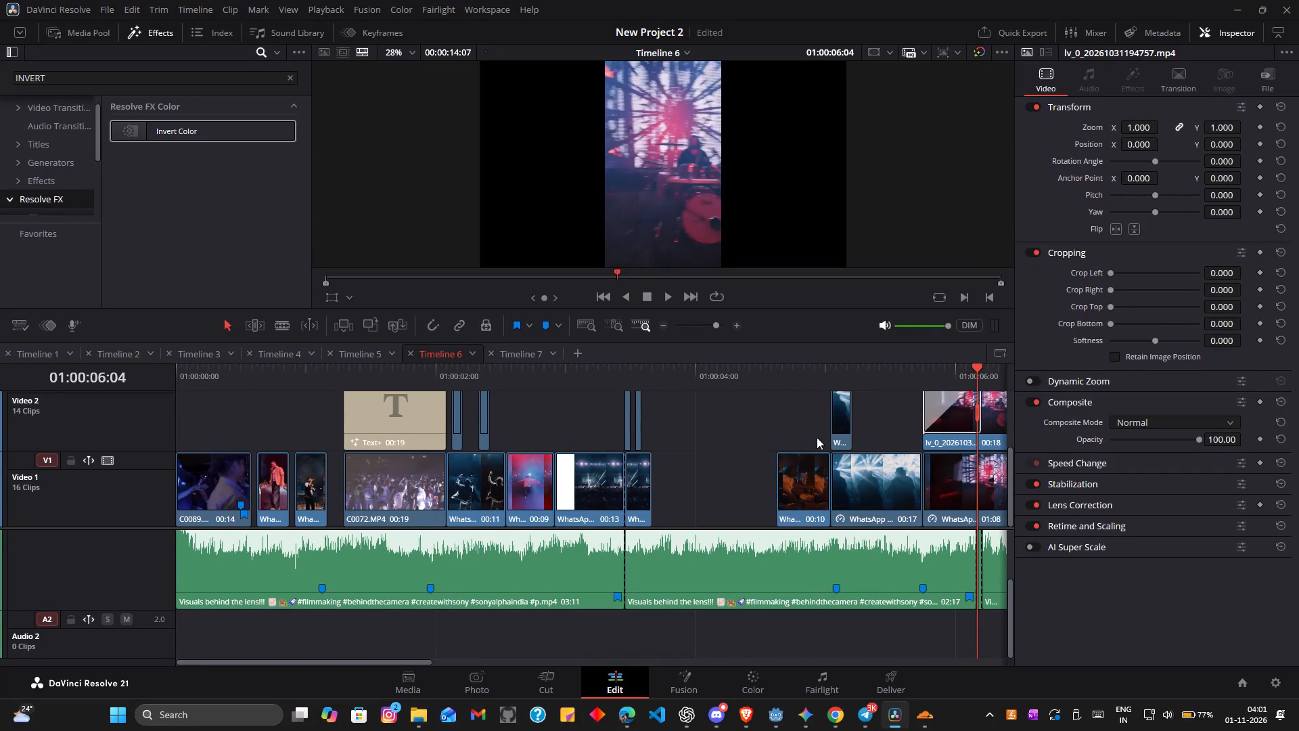
pyautogui.click(840, 426)
pyautogui.press('BackSpace')
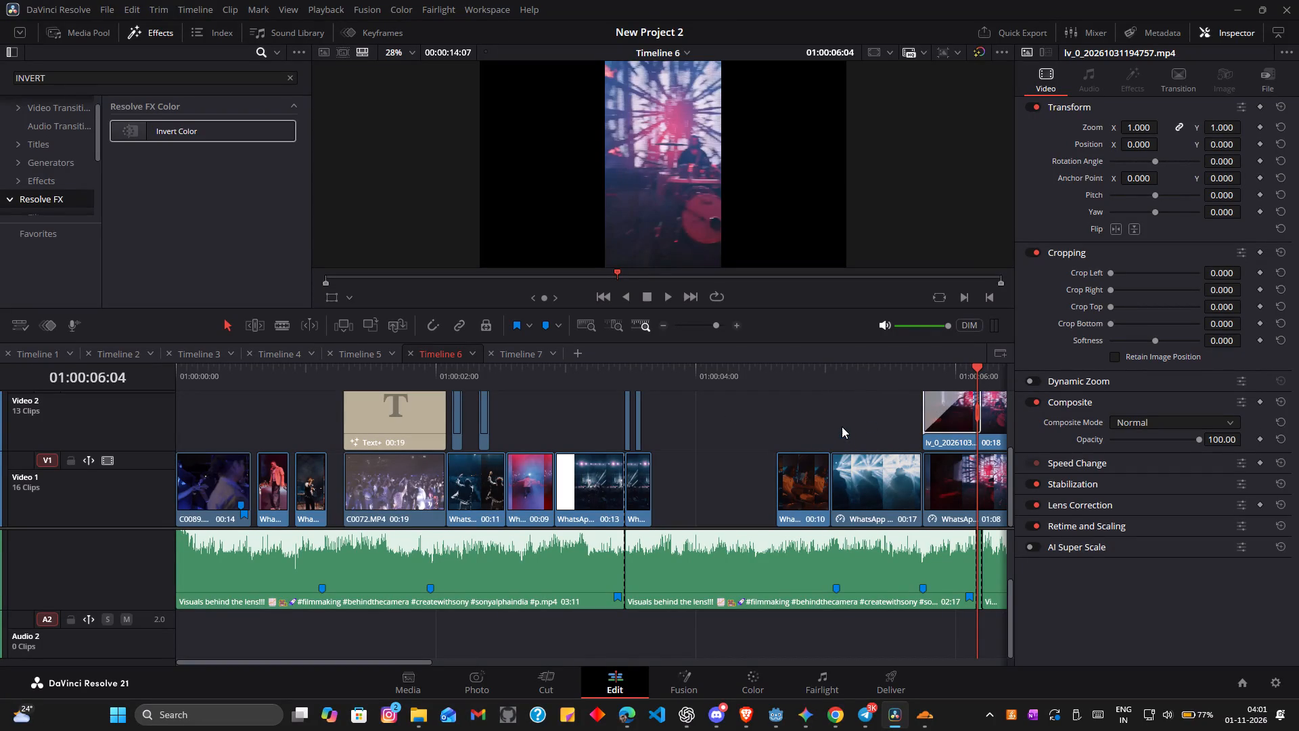
# Make the Video 1 silhouette clip at 01:00:05:04 black and white by setting its saturation to 0.
pyautogui.click(870, 499)
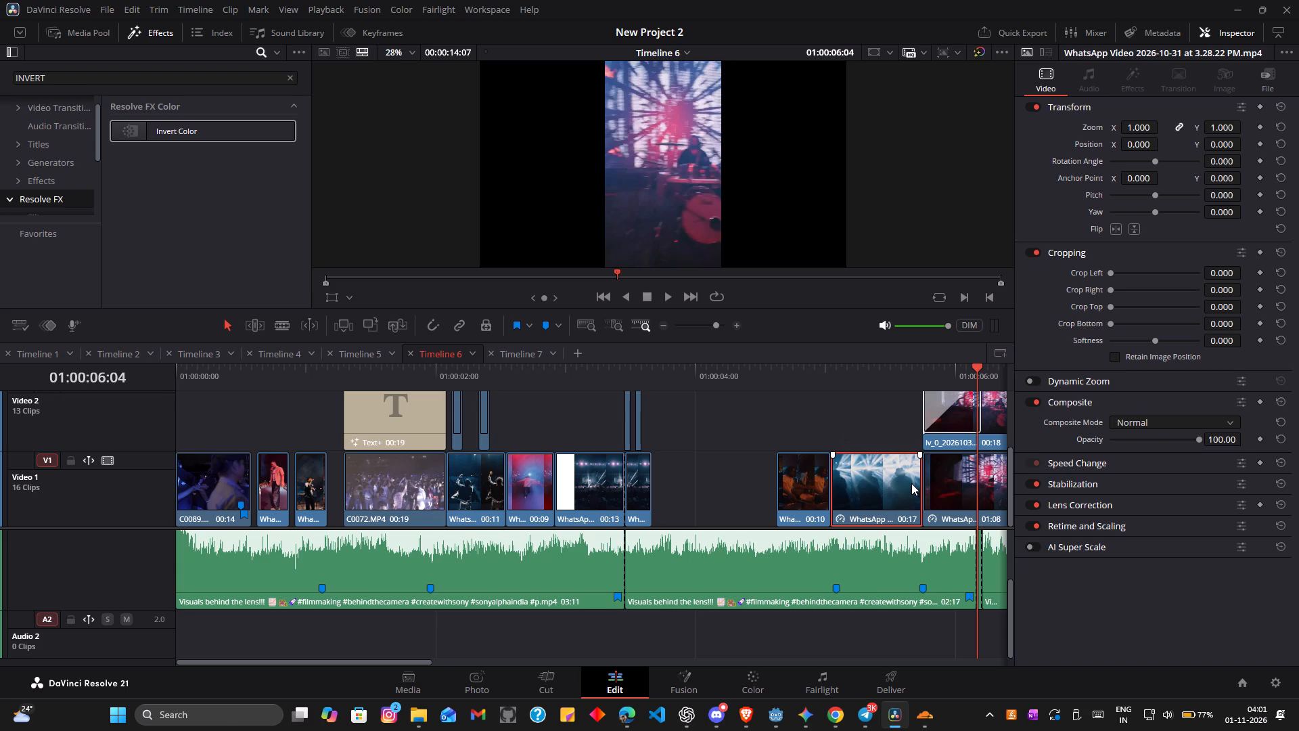
pyautogui.click(848, 381)
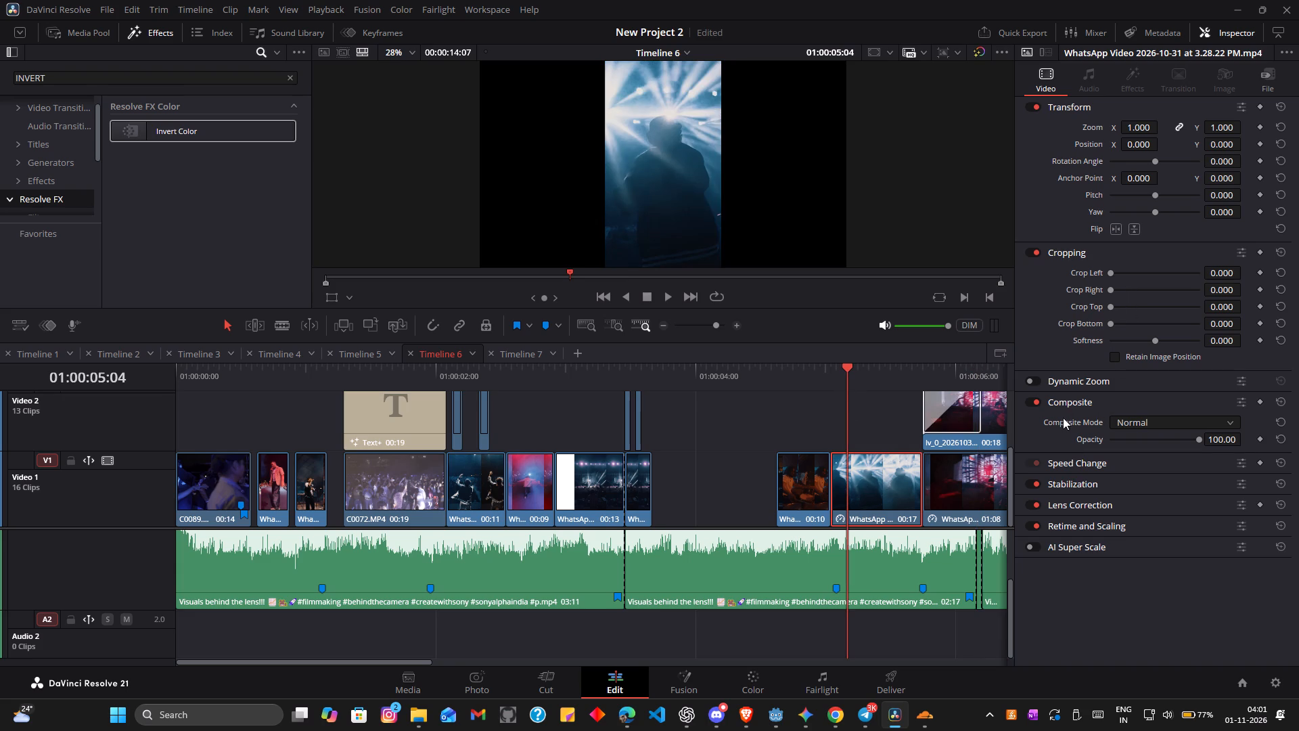
pyautogui.click(764, 671)
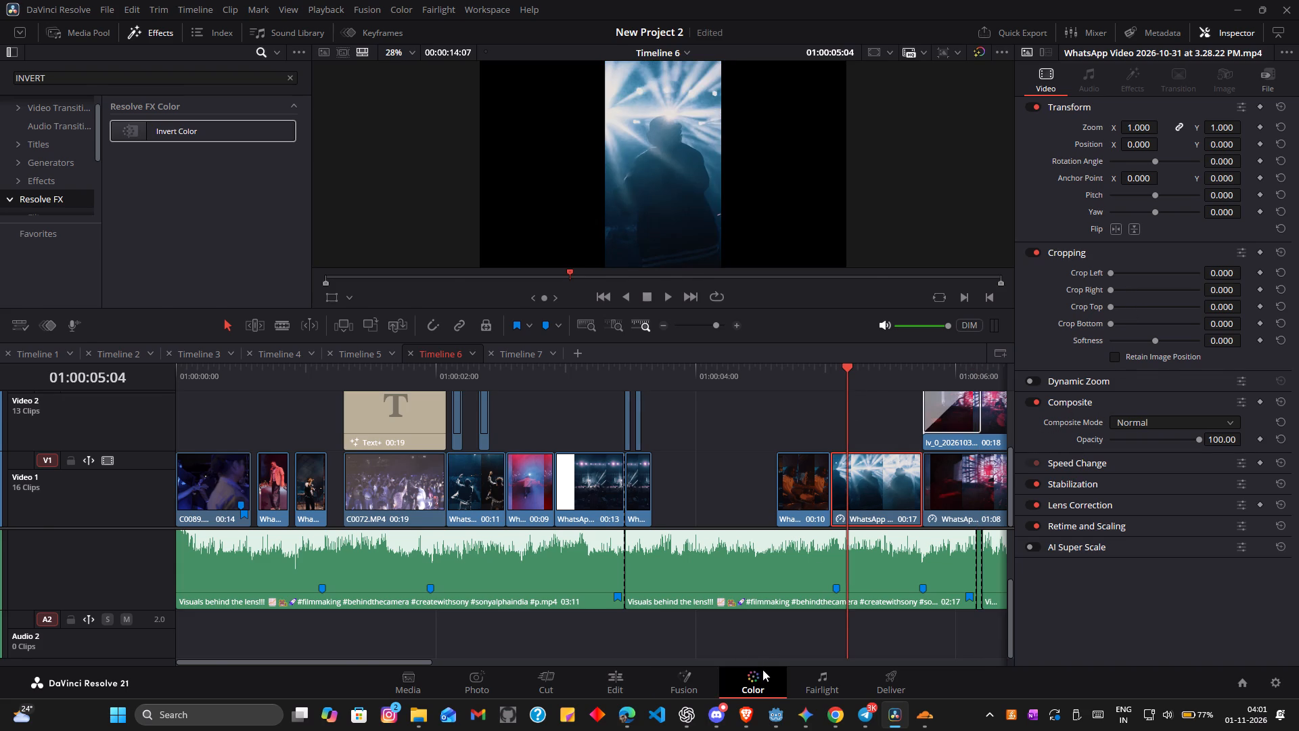
pyautogui.doubleClick(308, 653)
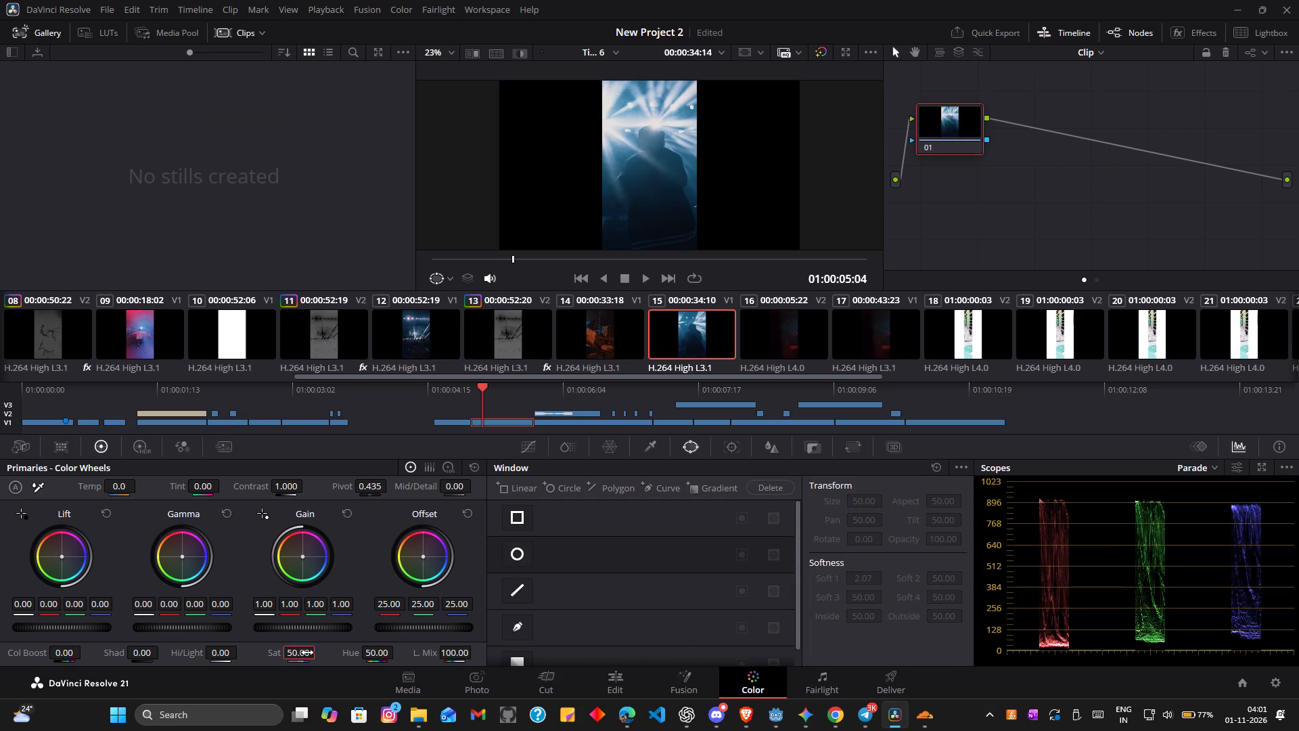
pyautogui.write('00')
pyautogui.press('Return')
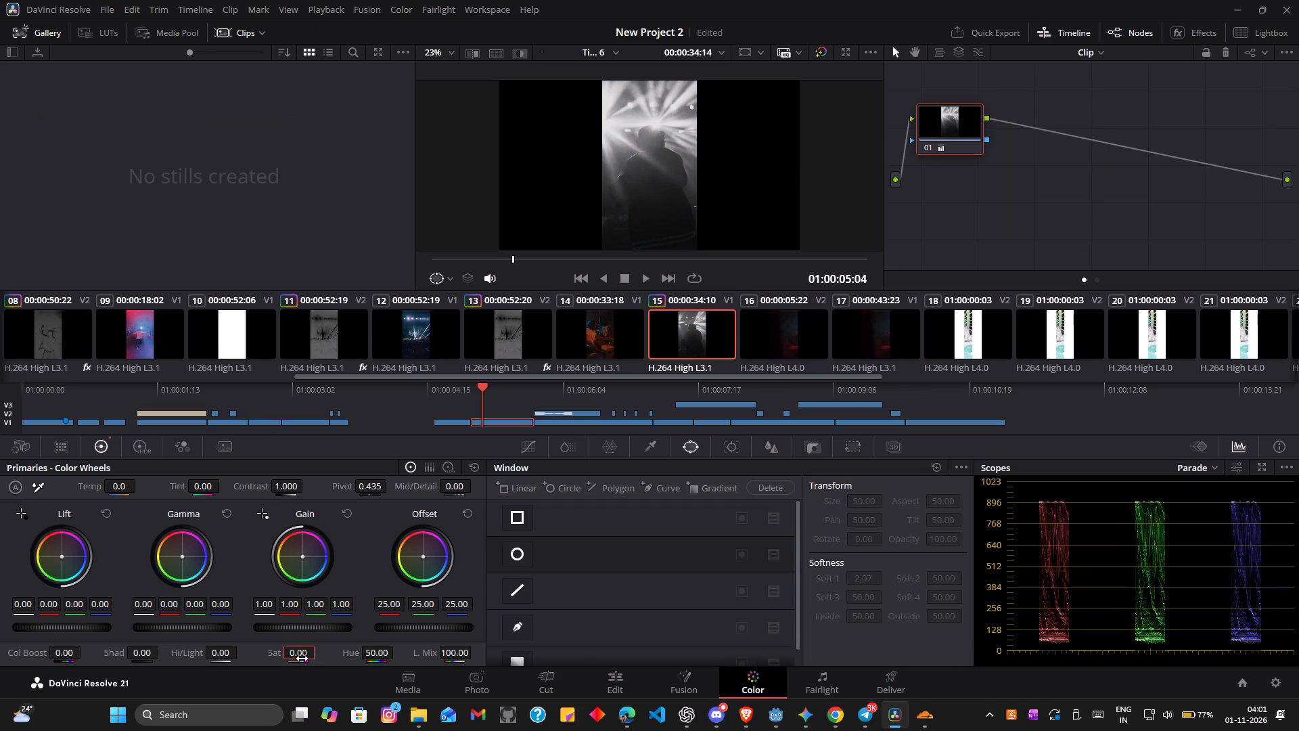
pyautogui.click(620, 680)
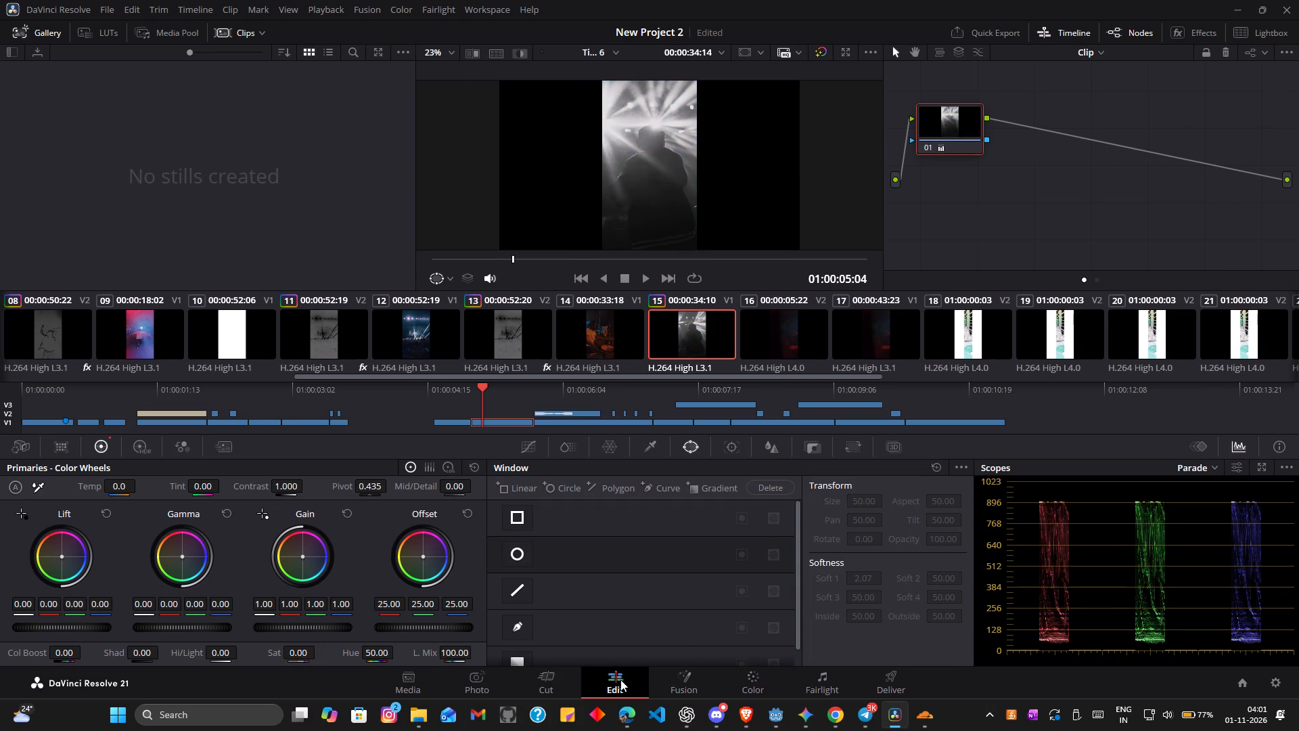
# Review the black-and-white silhouette clip in context by scrubbing and playing on from 01:00:05:07 past 01:00:07.
pyautogui.moveTo(845, 376); pyautogui.dragTo(836, 376)
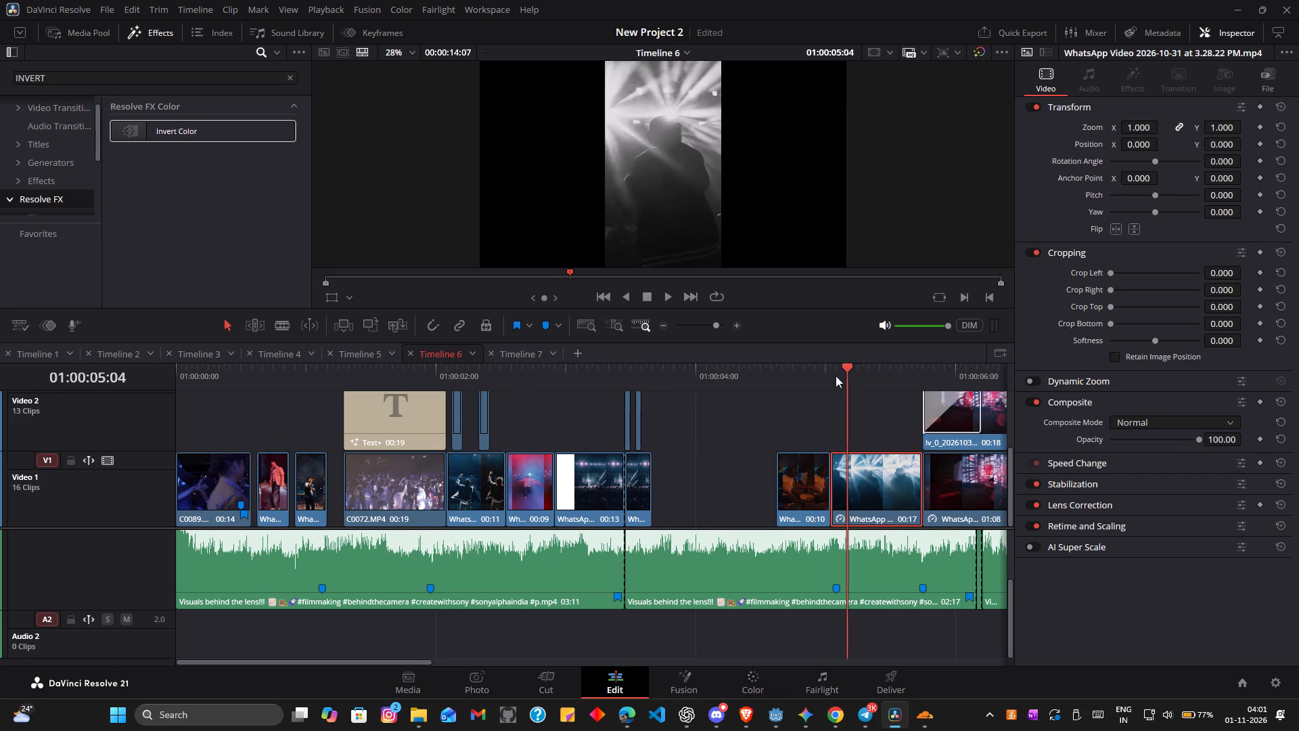
pyautogui.moveTo(836, 376); pyautogui.dragTo(582, 363)
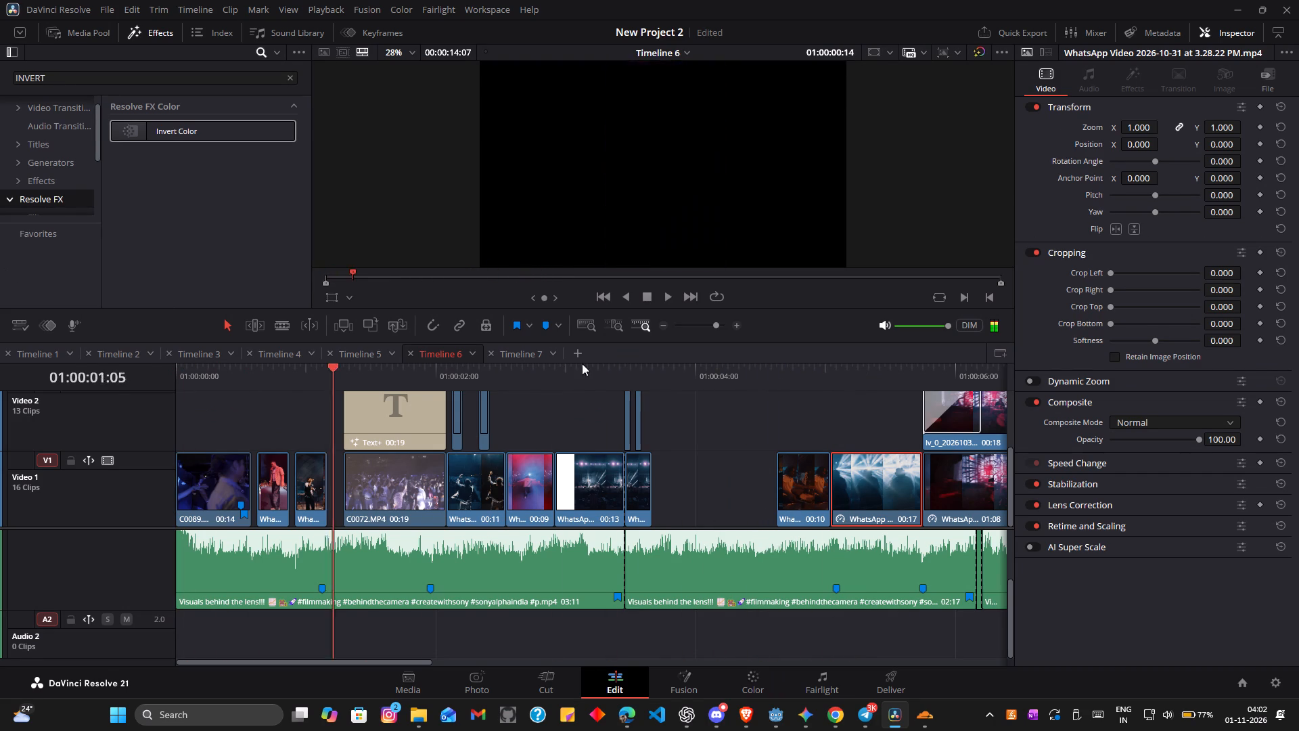
pyautogui.moveTo(582, 363); pyautogui.dragTo(864, 384)
pyautogui.moveTo(720, 416); pyautogui.dragTo(366, 402, button='middle')
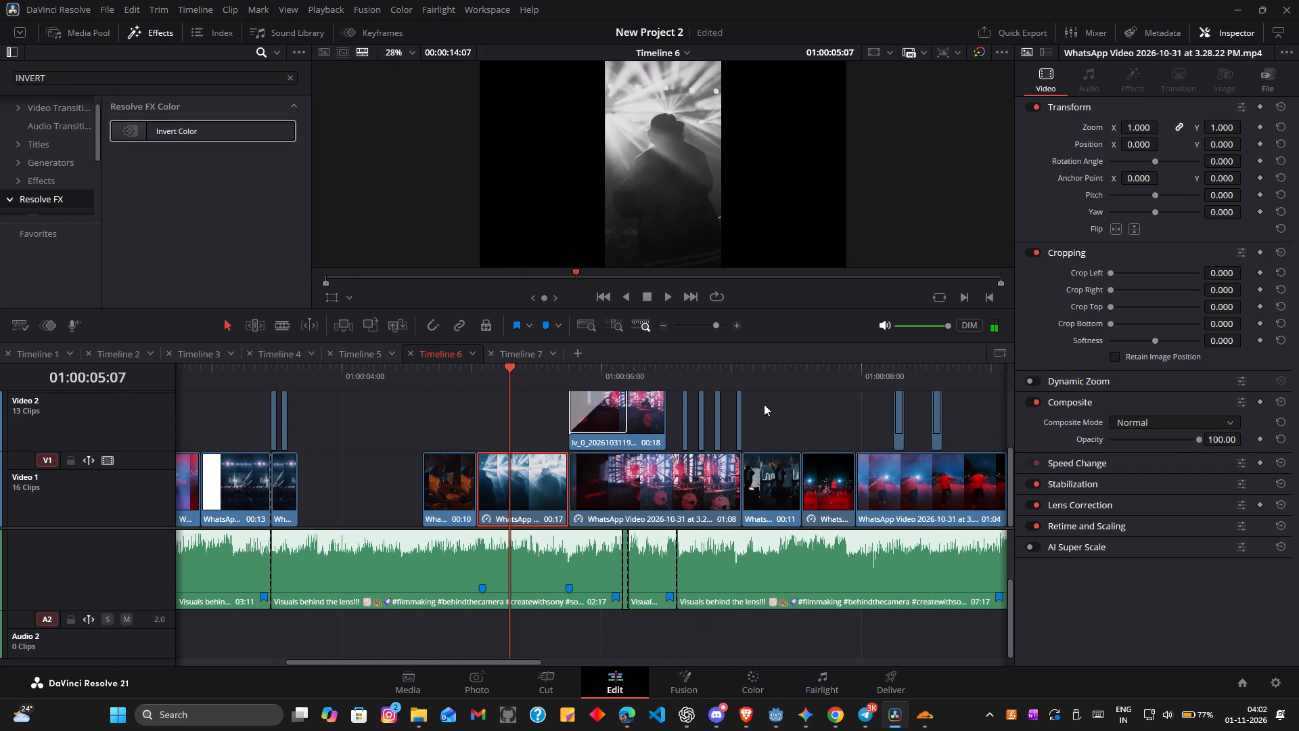
pyautogui.click(668, 295)
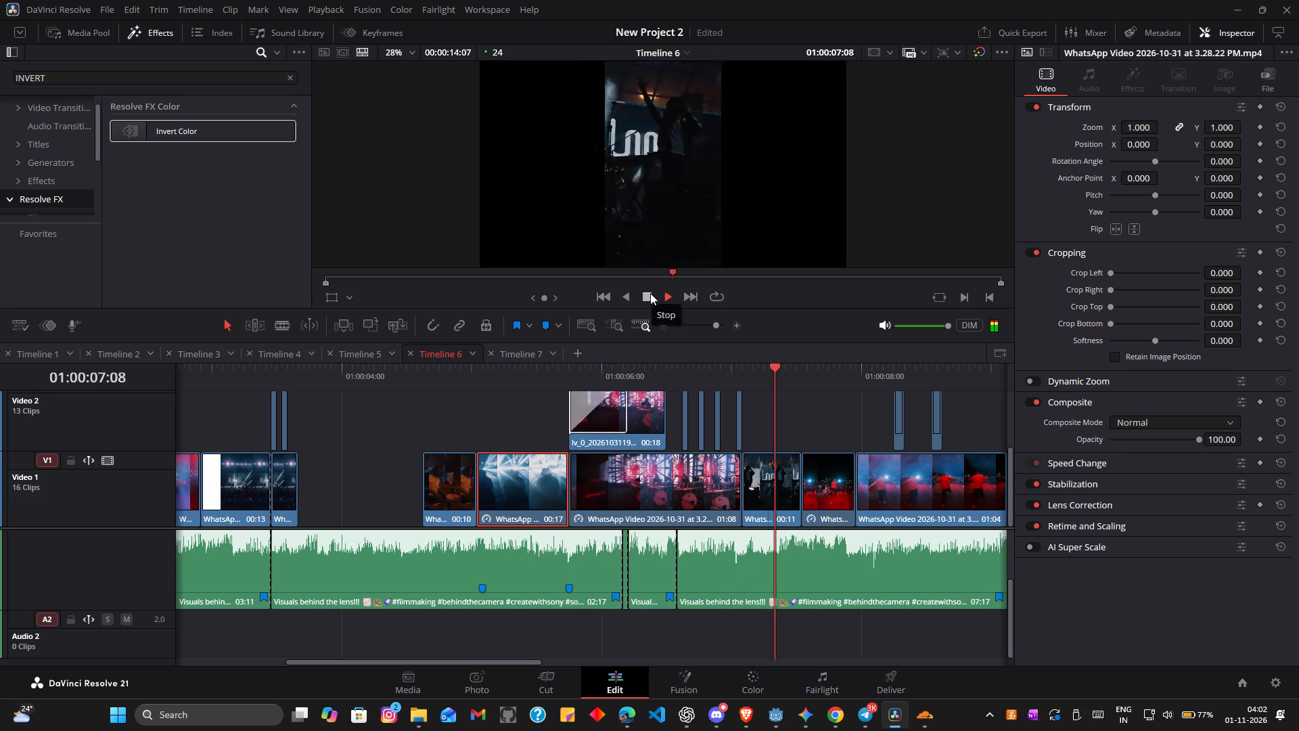
pyautogui.click(650, 293)
pyautogui.moveTo(823, 374); pyautogui.dragTo(535, 339)
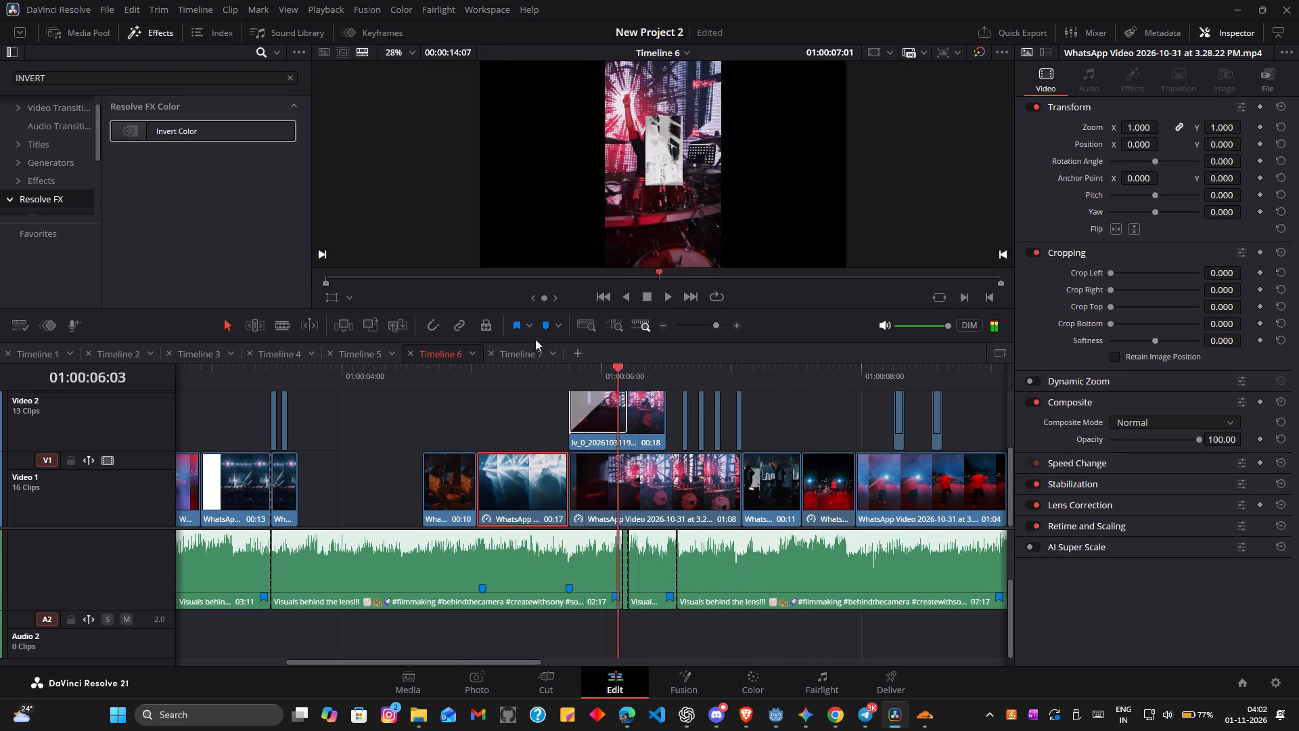
pyautogui.moveTo(535, 339); pyautogui.dragTo(348, 299)
pyautogui.moveTo(453, 445); pyautogui.dragTo(907, 443, button='middle')
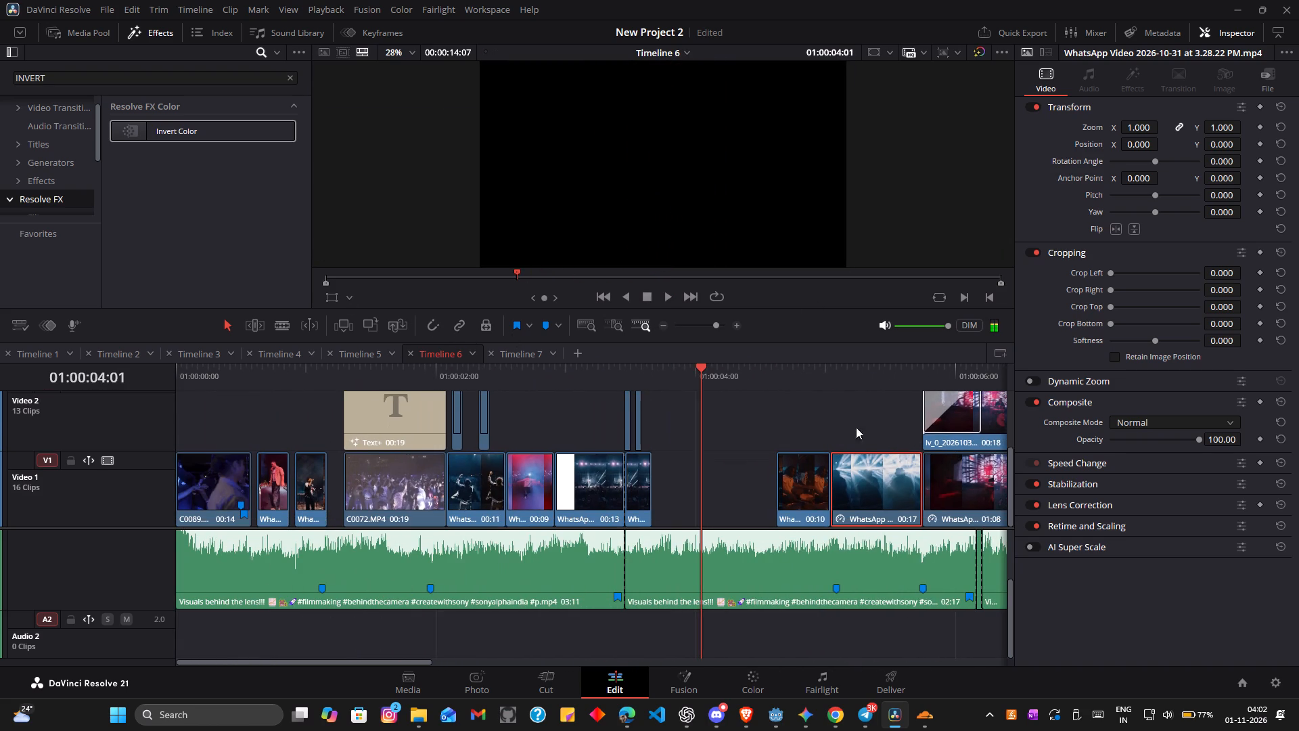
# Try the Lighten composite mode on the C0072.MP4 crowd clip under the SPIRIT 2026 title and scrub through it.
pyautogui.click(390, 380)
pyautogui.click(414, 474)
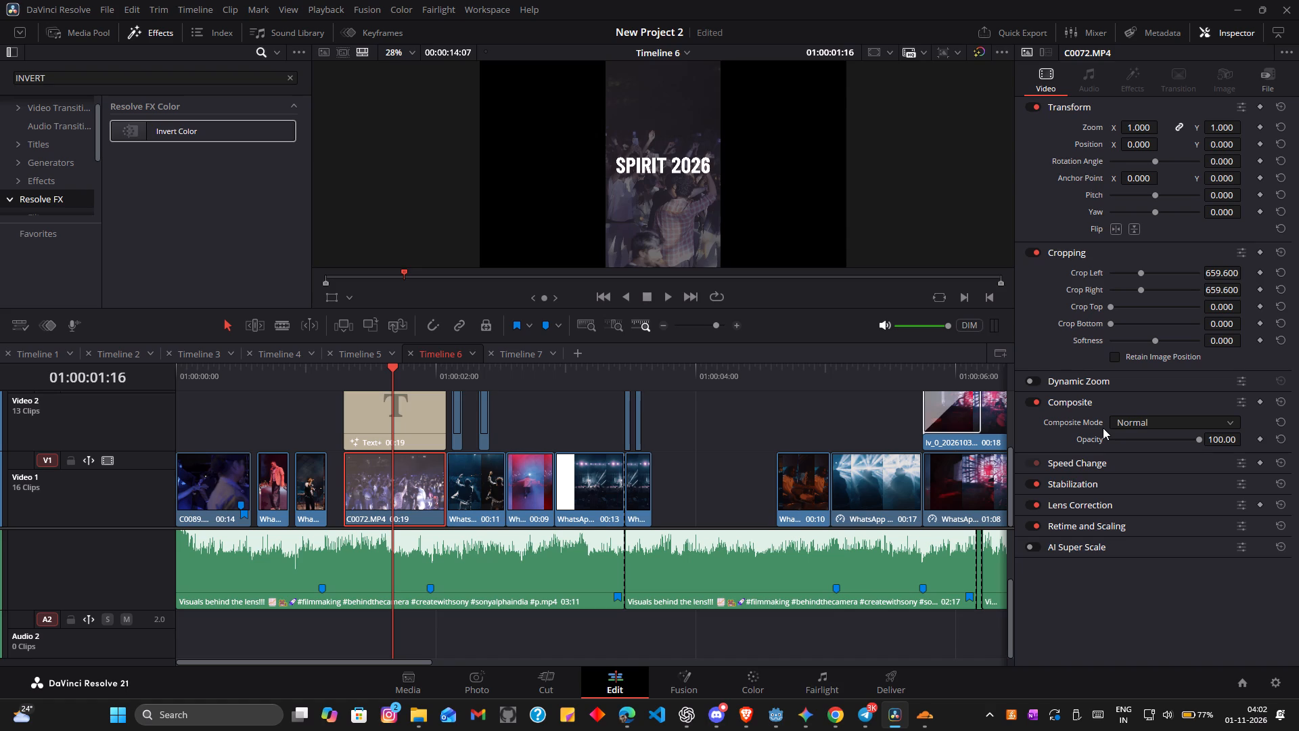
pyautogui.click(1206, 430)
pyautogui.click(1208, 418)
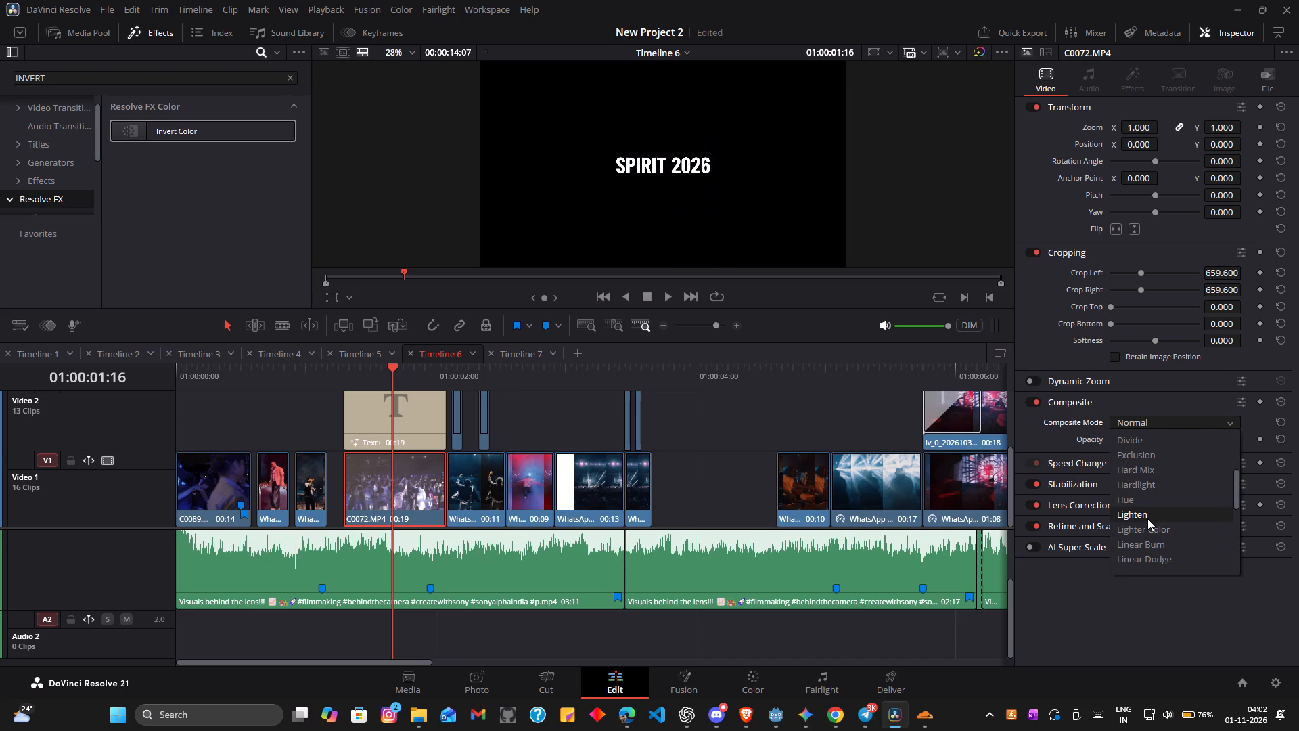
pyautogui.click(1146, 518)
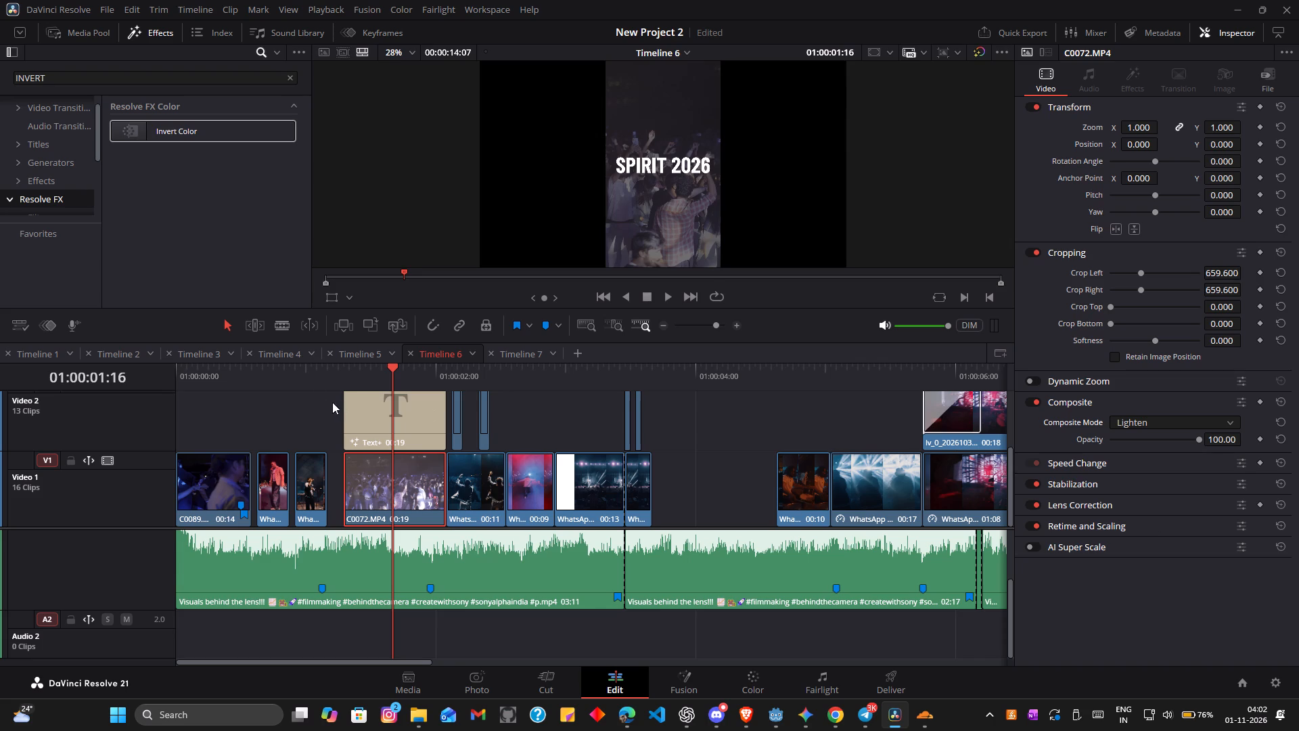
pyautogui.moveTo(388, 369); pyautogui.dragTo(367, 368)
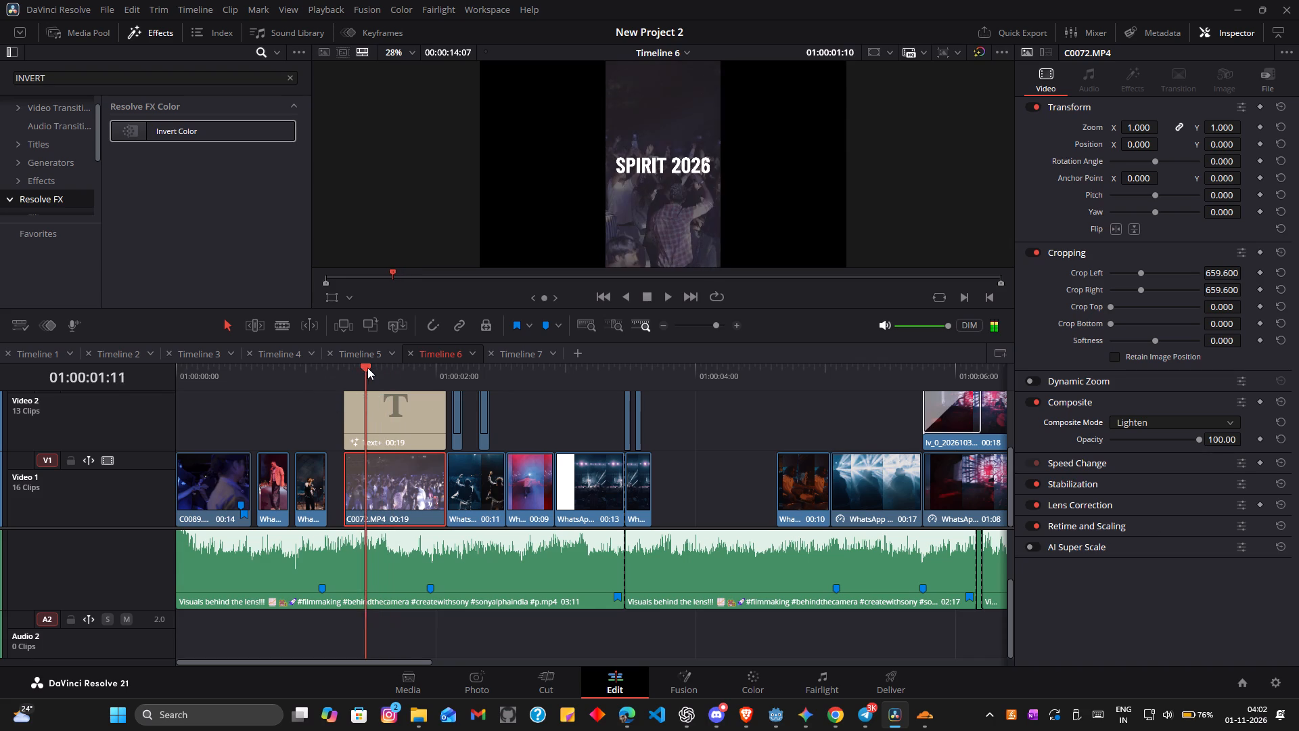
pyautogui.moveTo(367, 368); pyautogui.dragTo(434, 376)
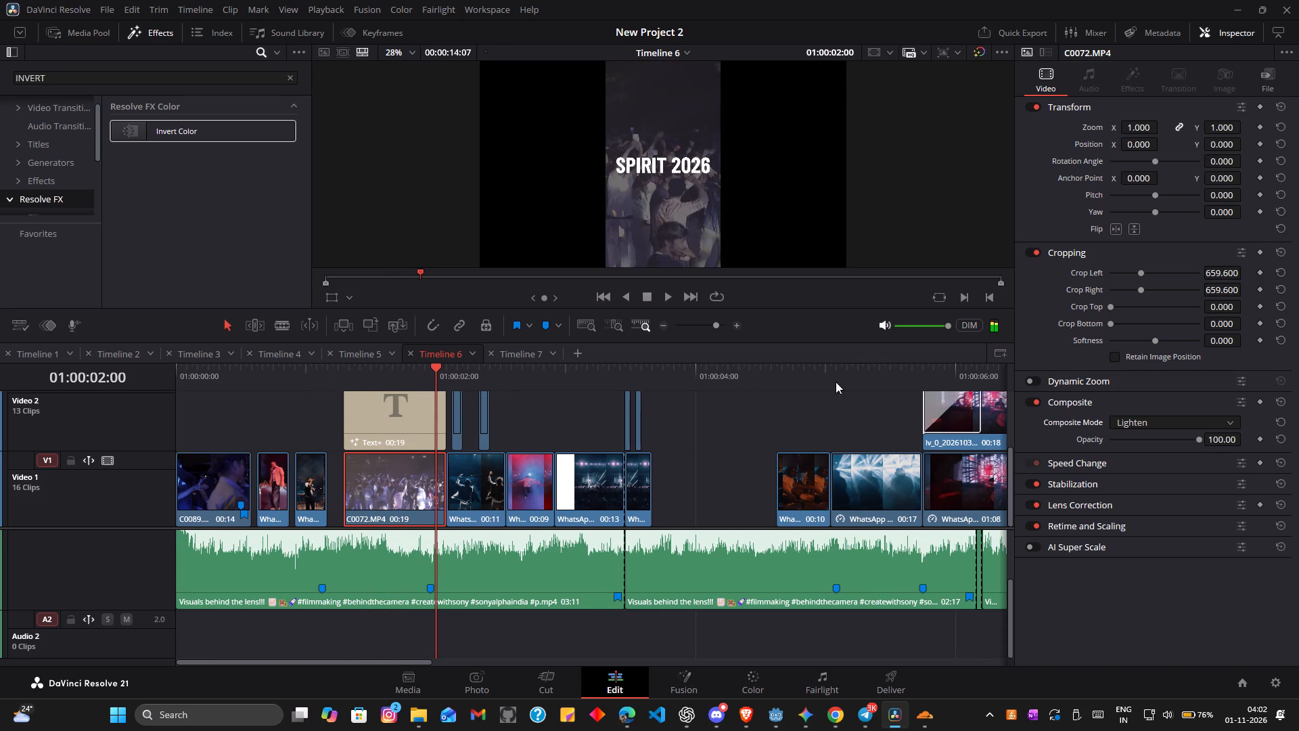
# Set the C0072.MP4 crowd clip's composite mode to Linear Dodge.
pyautogui.click(1168, 423)
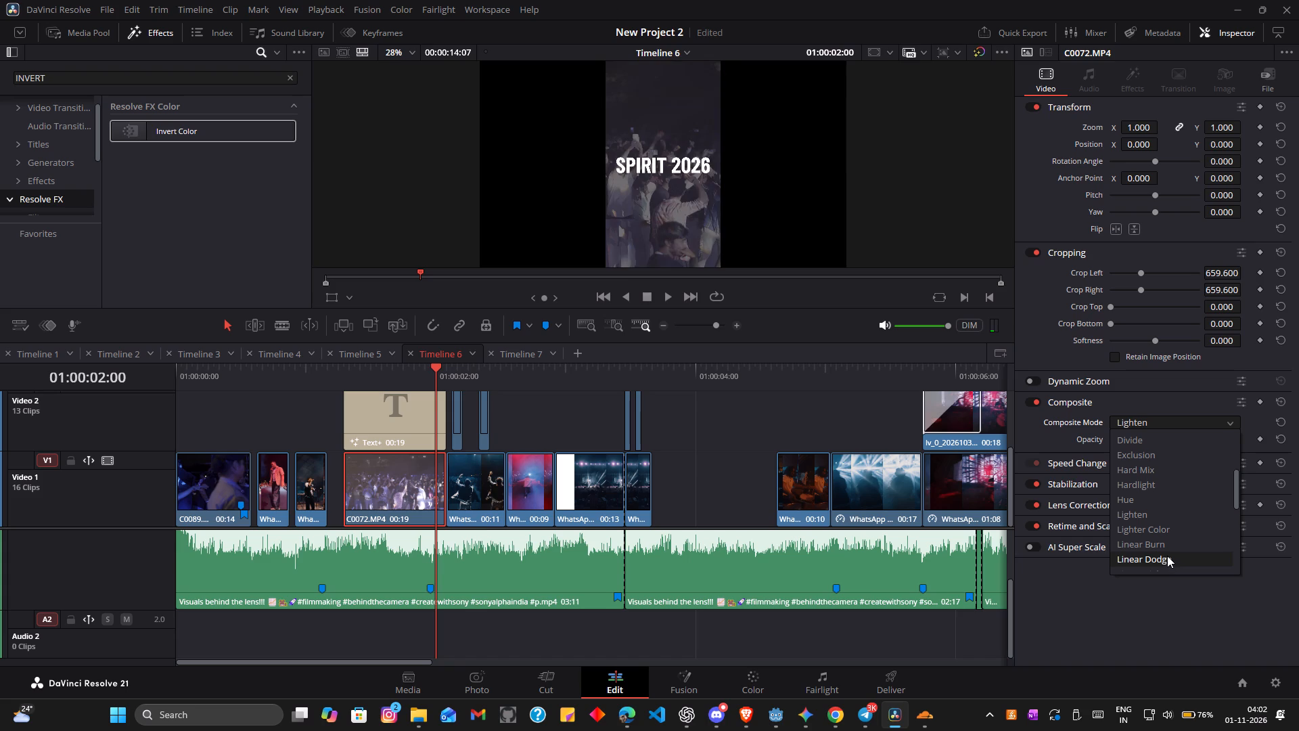
pyautogui.click(1166, 556)
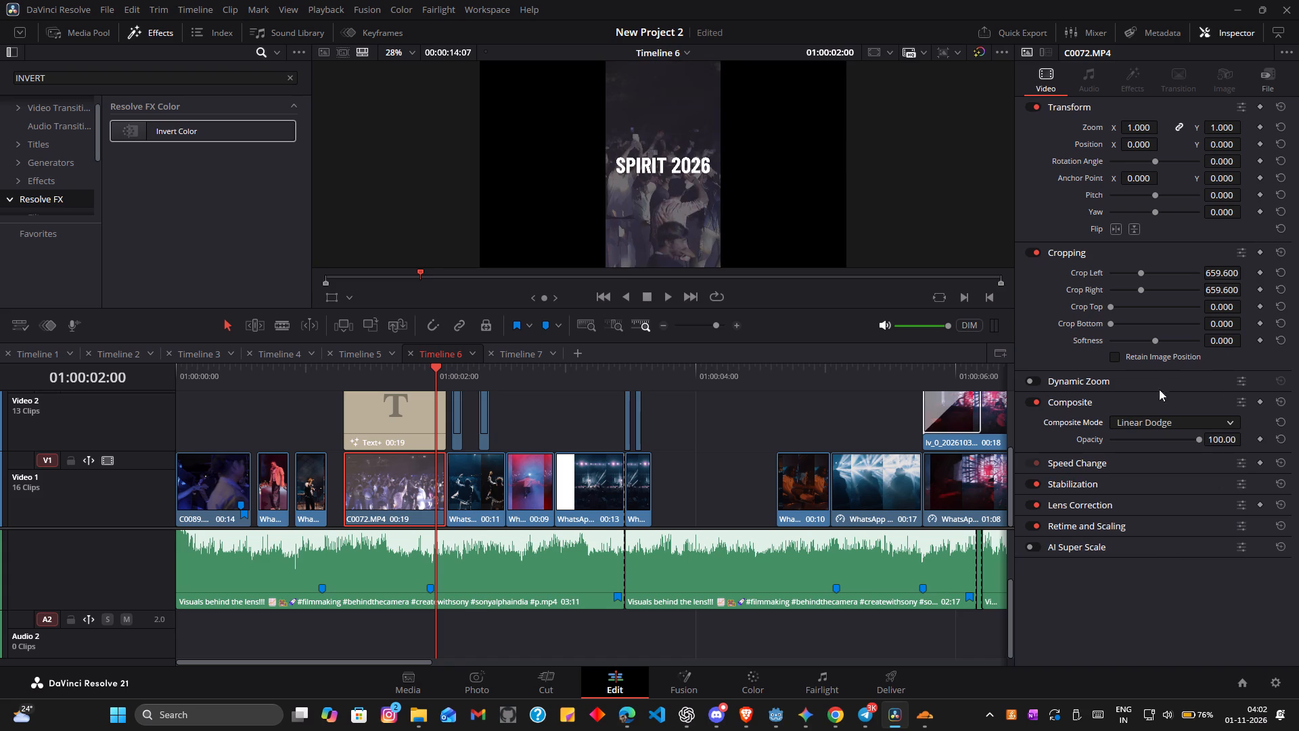
pyautogui.scroll(-6, 1061, 462)
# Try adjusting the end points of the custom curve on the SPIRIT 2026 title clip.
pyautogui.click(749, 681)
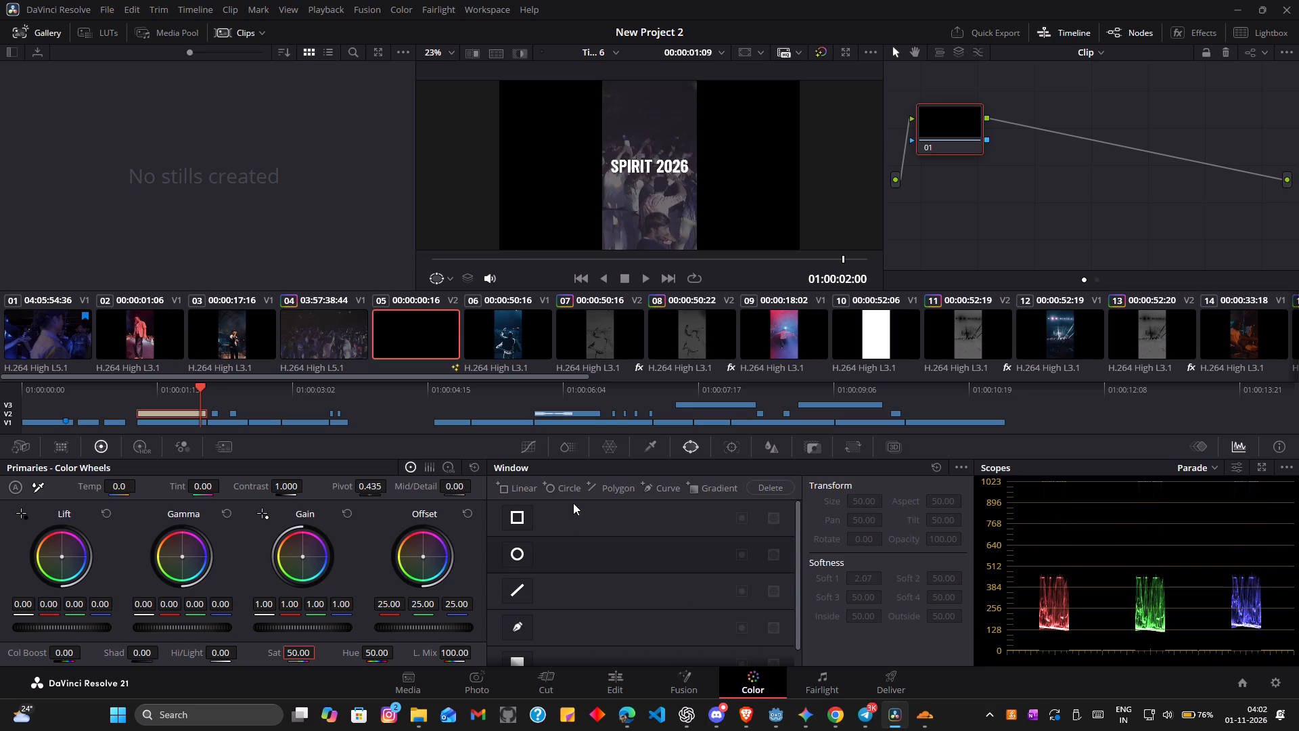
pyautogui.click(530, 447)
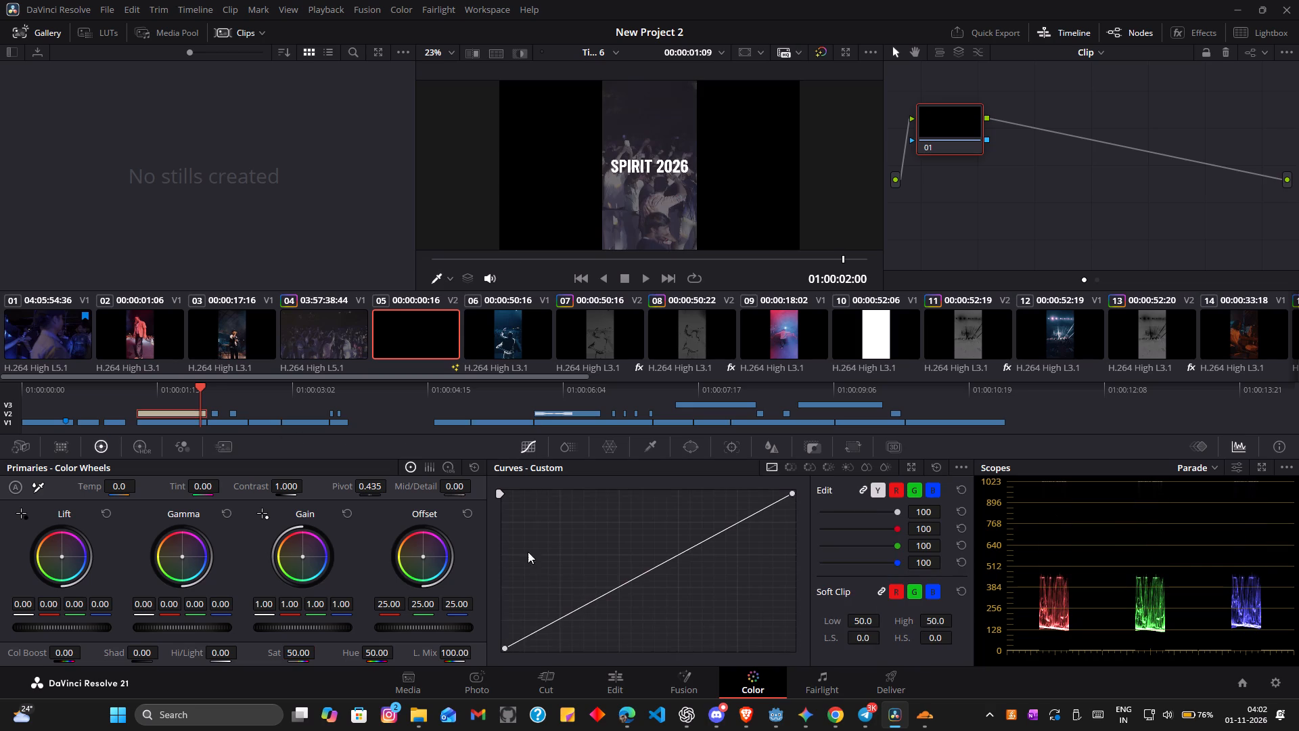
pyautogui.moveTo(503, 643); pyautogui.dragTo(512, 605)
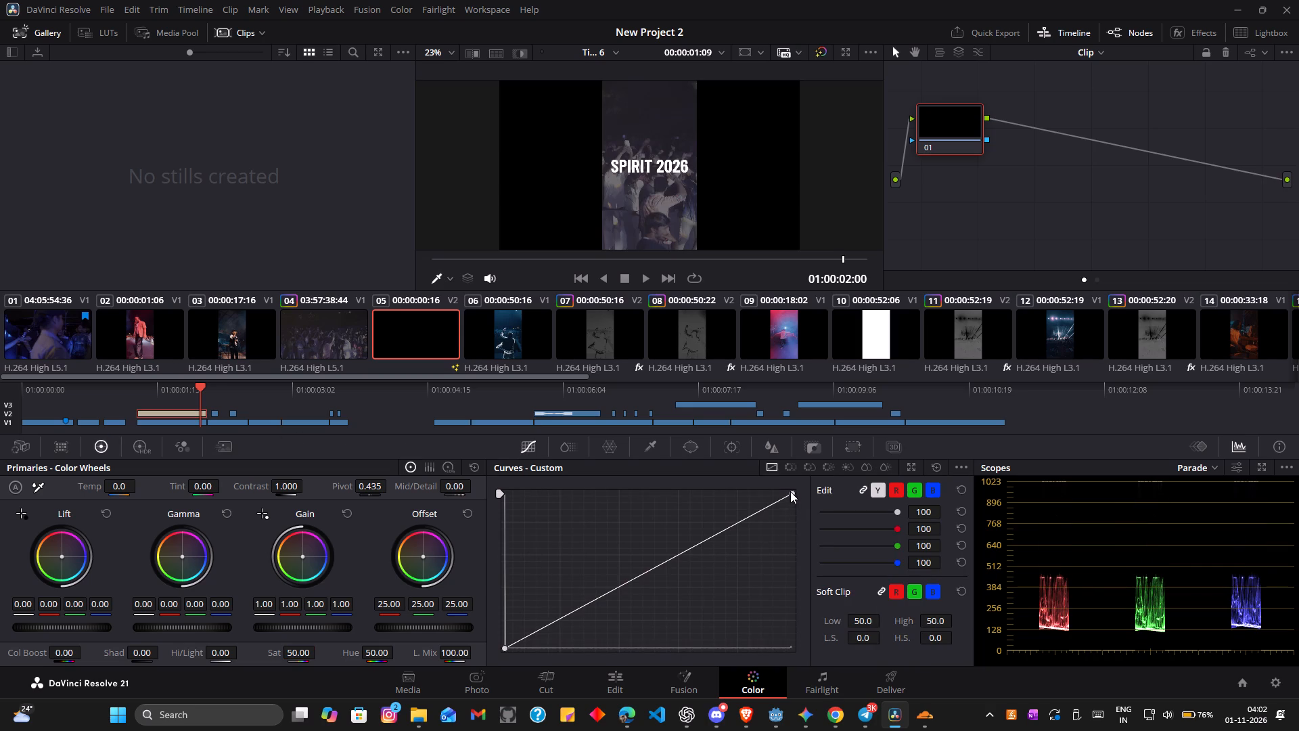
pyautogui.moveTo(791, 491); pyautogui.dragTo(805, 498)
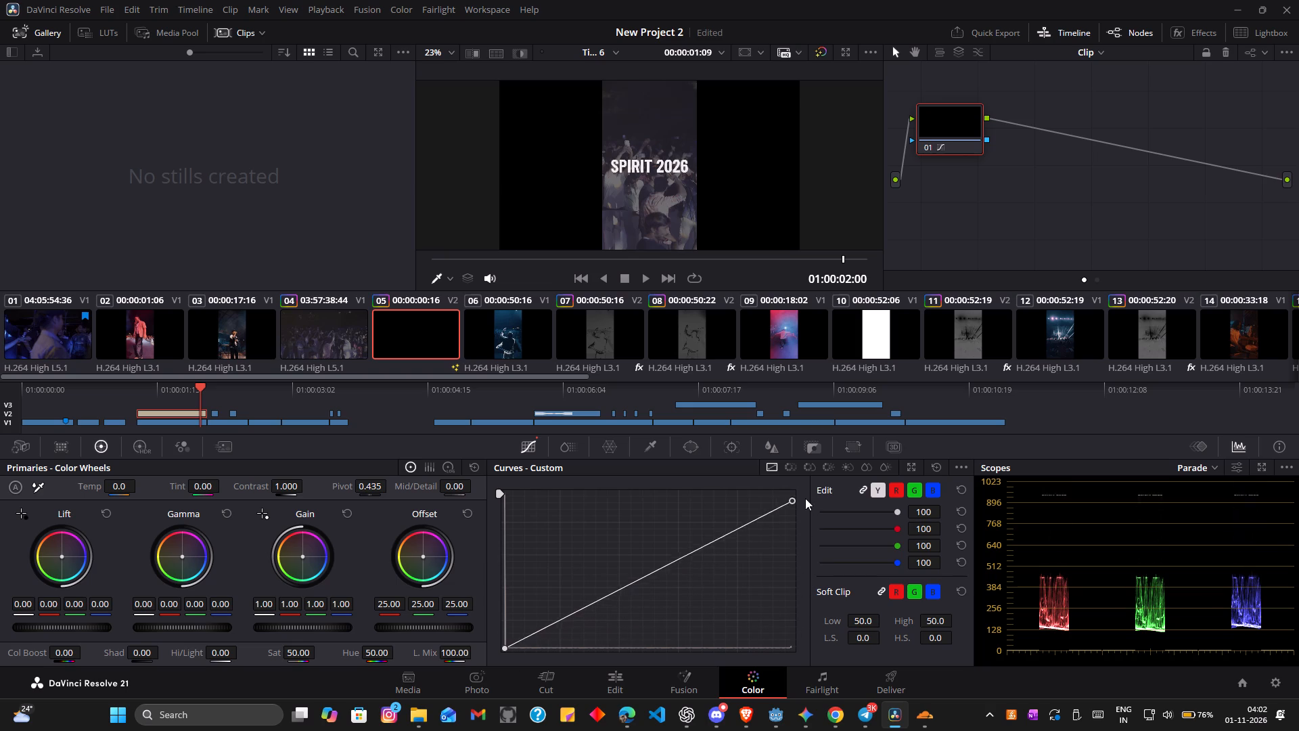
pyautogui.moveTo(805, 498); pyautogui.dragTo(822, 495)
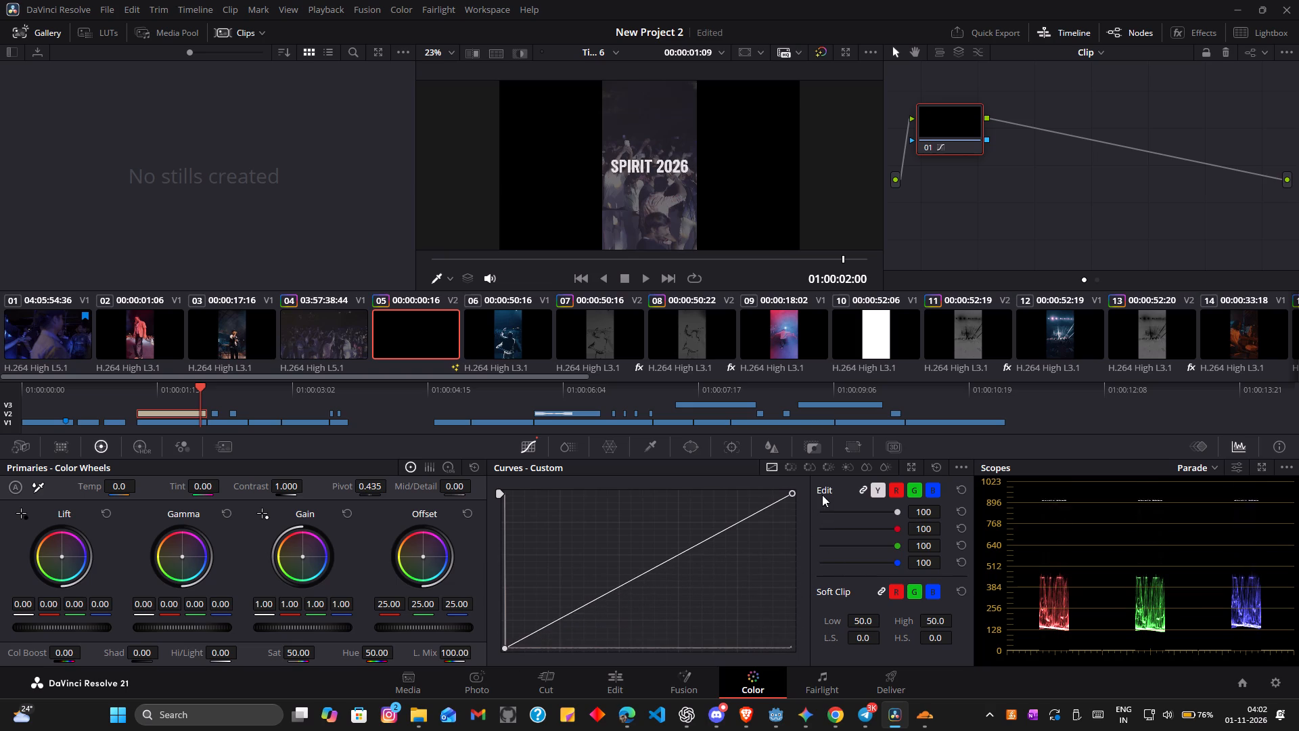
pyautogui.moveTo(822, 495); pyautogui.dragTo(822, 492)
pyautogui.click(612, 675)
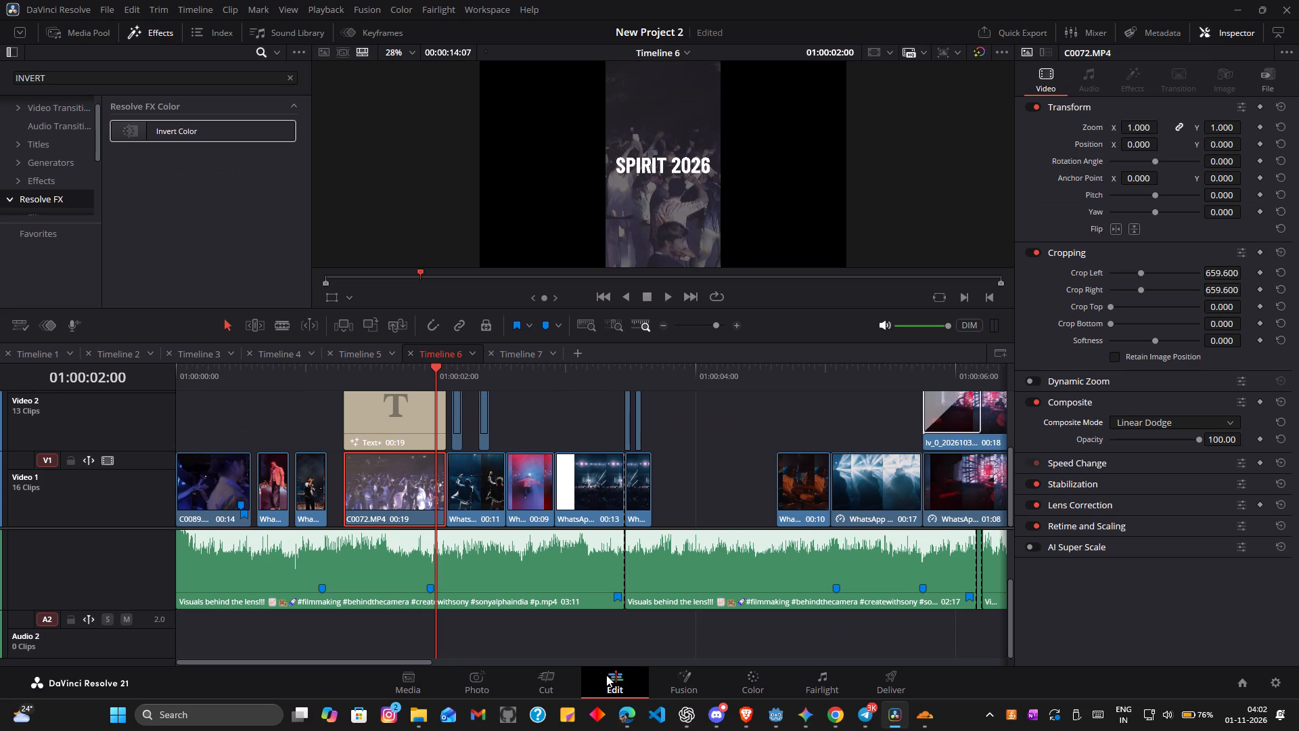
# Disable the SPIRIT 2026 Text+ clip on Video 2.
pyautogui.click(375, 424)
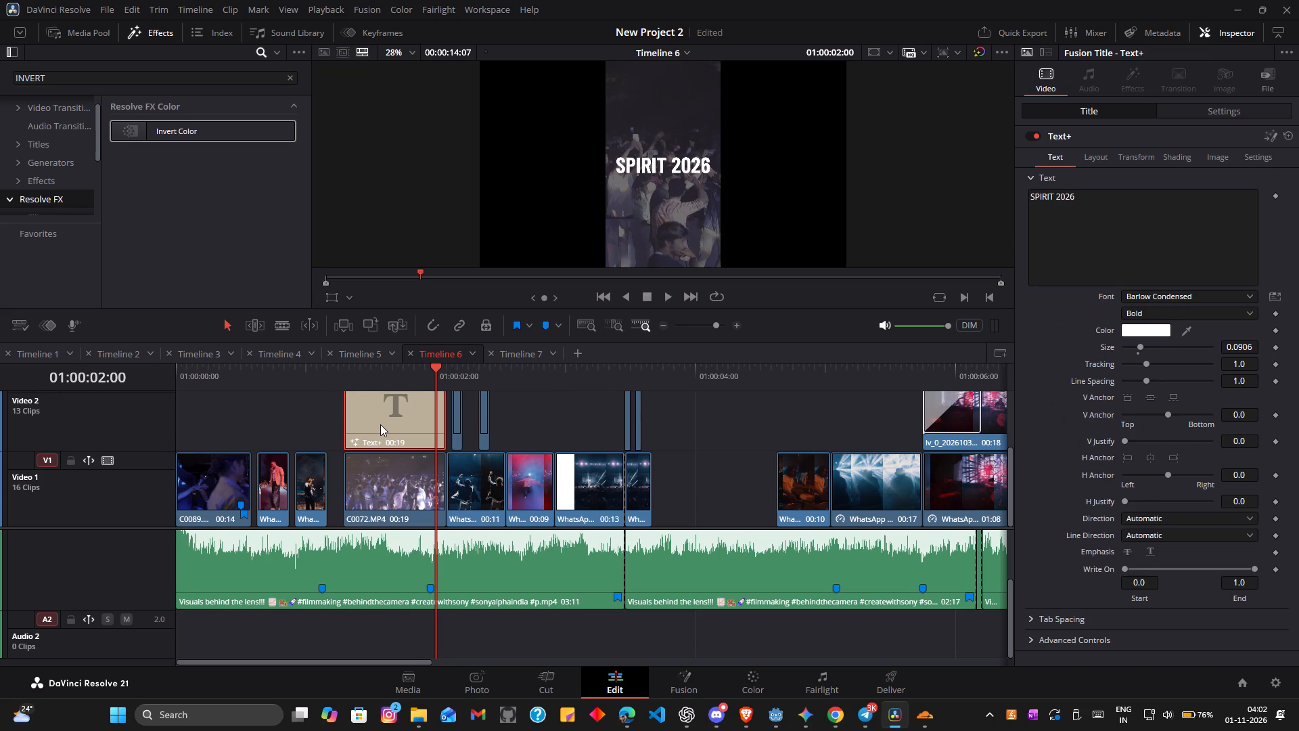
pyautogui.press('d')
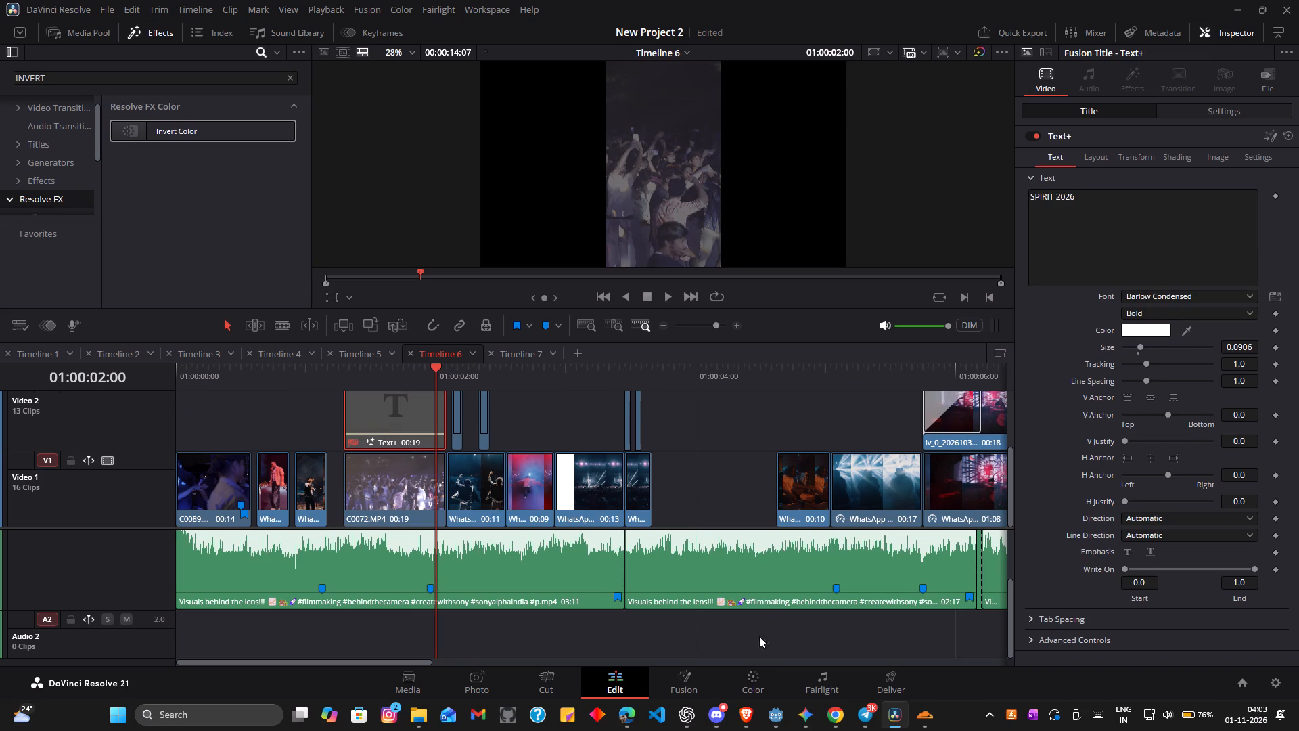
# Invert the C0072.MP4 crowd clip's custom curve by raising its black point to maximum and lowering its white point to zero.
pyautogui.click(766, 666)
pyautogui.click(760, 679)
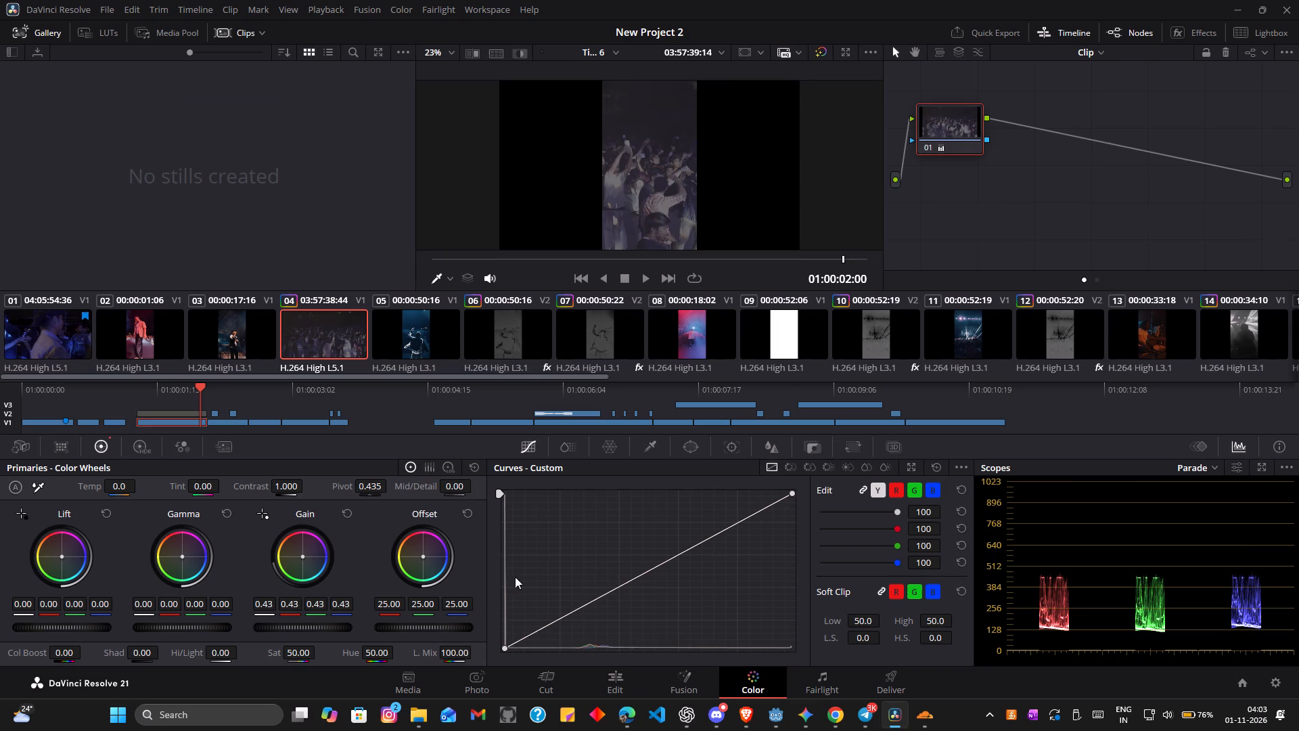
pyautogui.moveTo(502, 646); pyautogui.dragTo(514, 537)
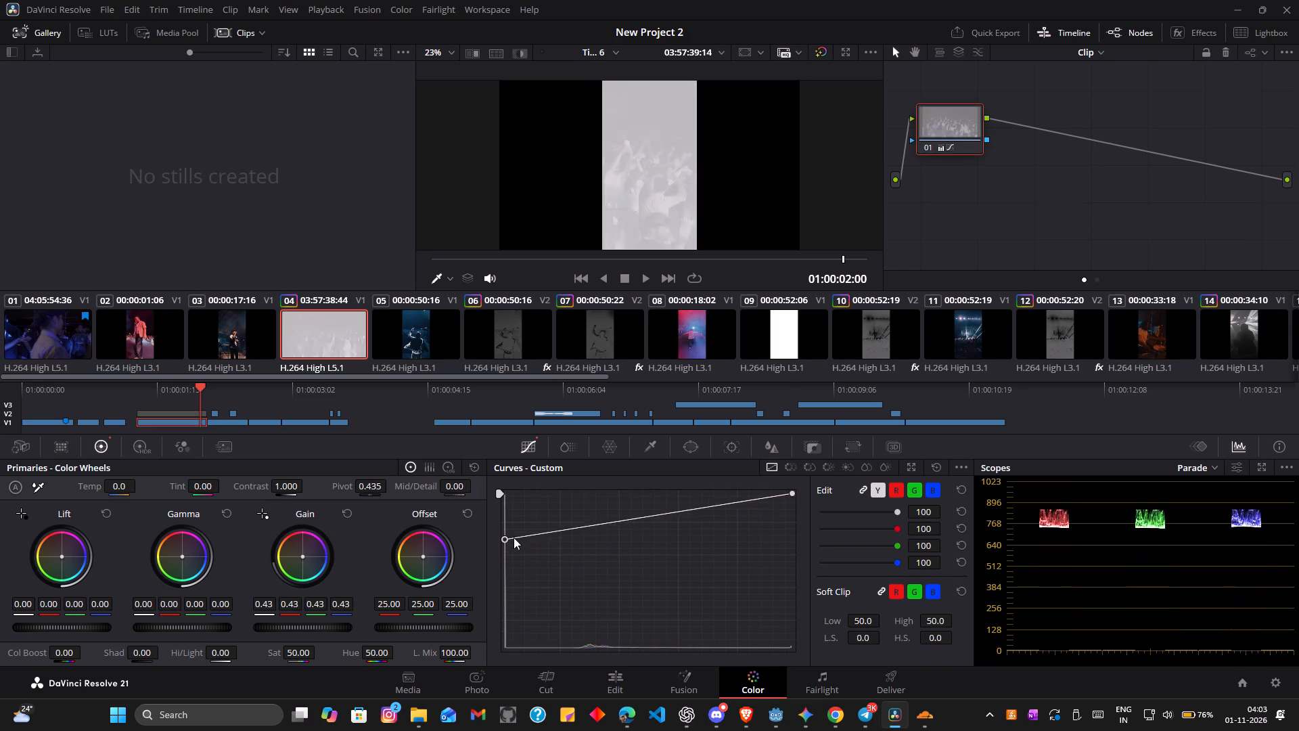
pyautogui.moveTo(514, 537); pyautogui.dragTo(537, 476)
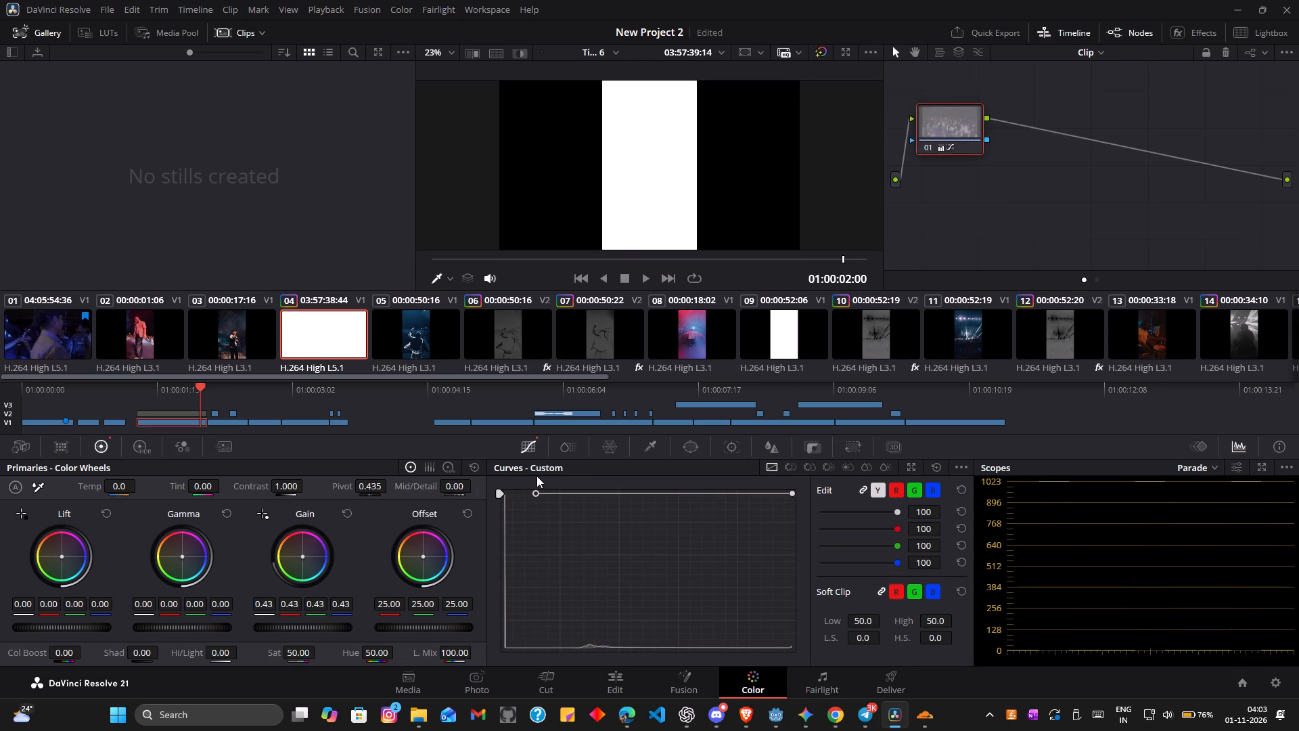
pyautogui.moveTo(537, 476); pyautogui.dragTo(537, 471)
pyautogui.moveTo(534, 495); pyautogui.dragTo(430, 482)
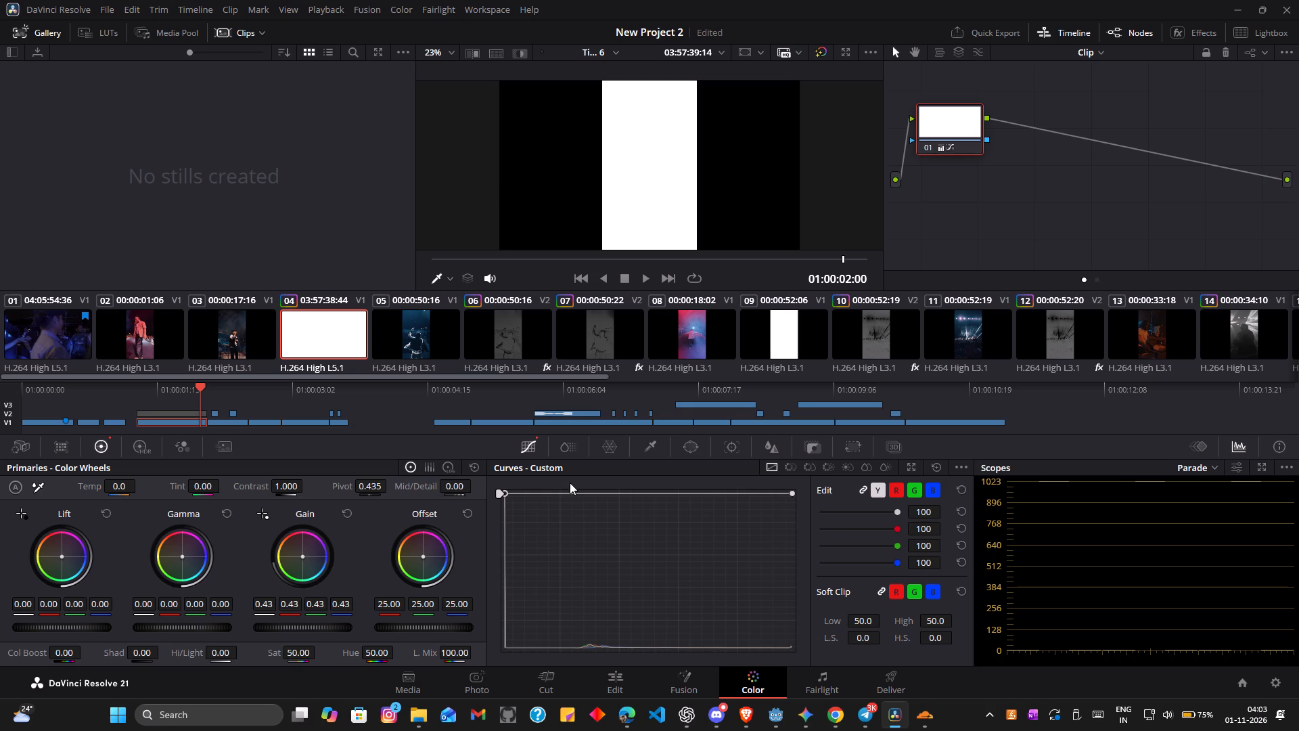
pyautogui.moveTo(794, 495); pyautogui.dragTo(823, 694)
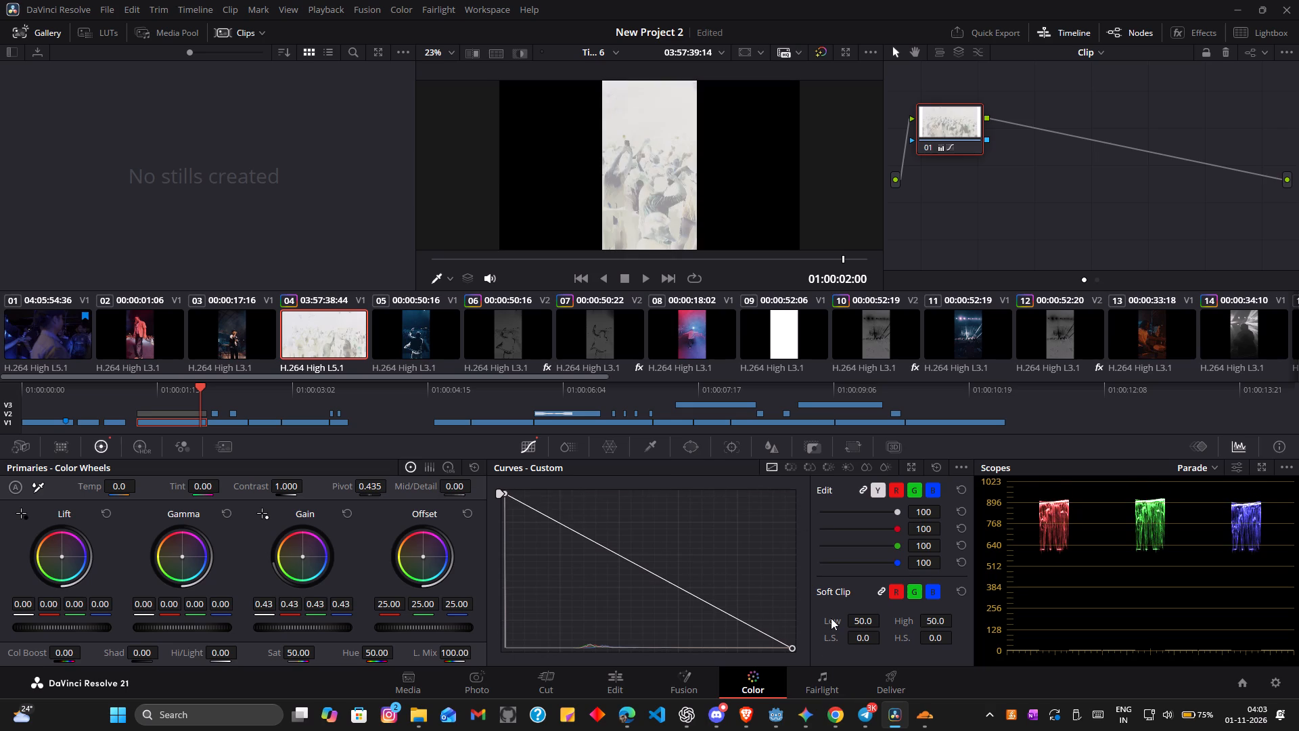
# Preview other composite modes on the C0072.MP4 crowd clip in the edit timeline and set it to Normal.
pyautogui.click(634, 675)
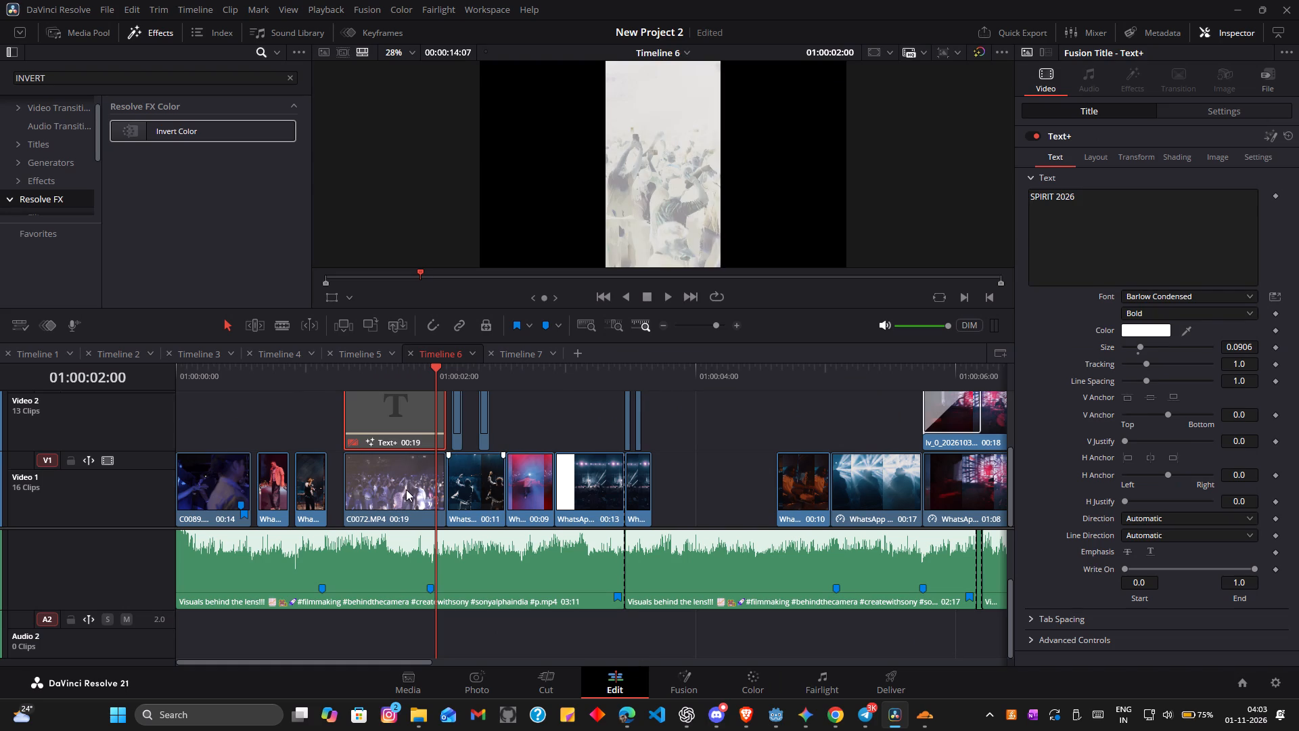
pyautogui.click(406, 489)
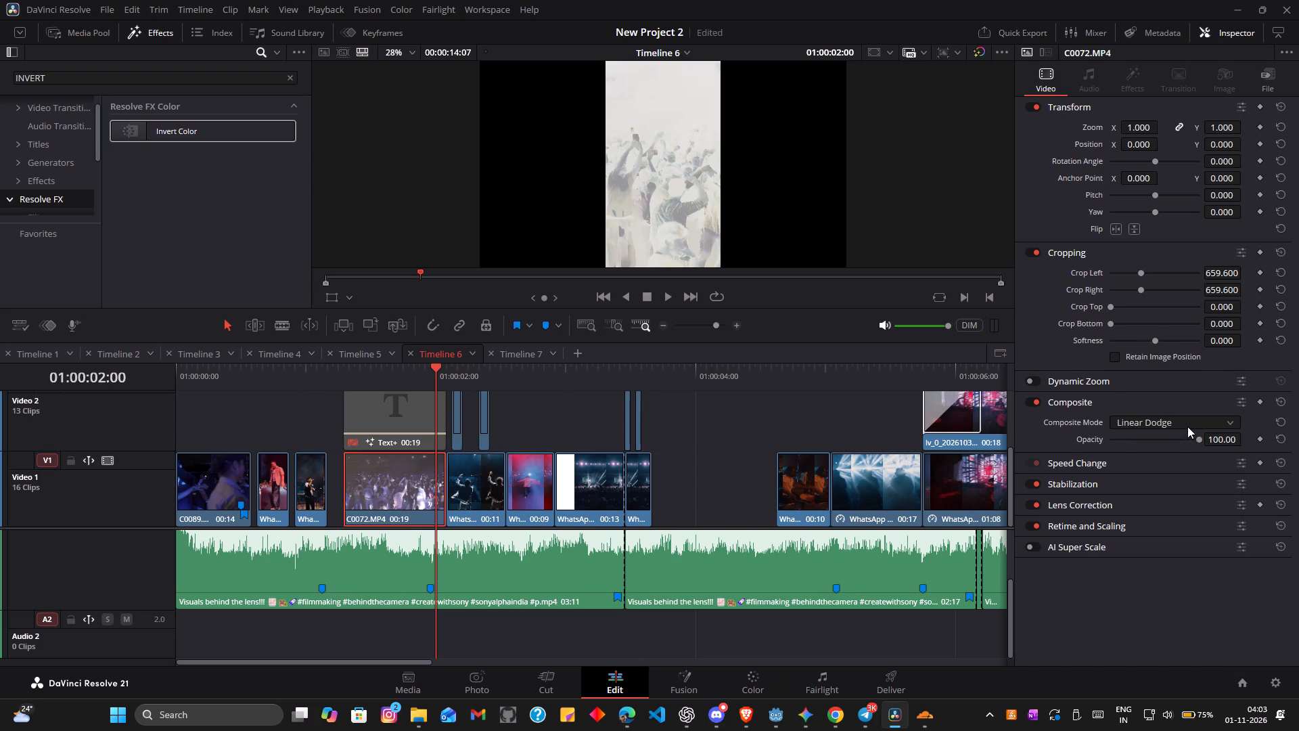
pyautogui.click(1187, 426)
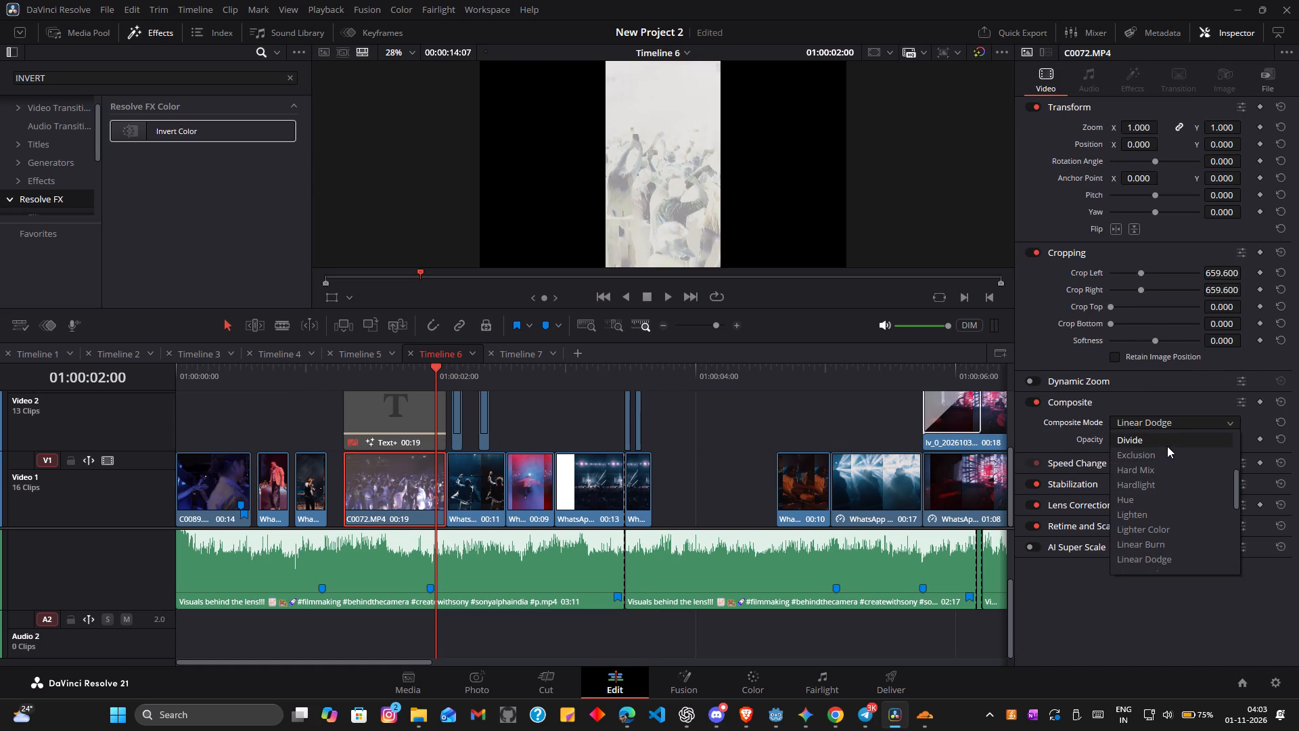
pyautogui.scroll(7, 1167, 445)
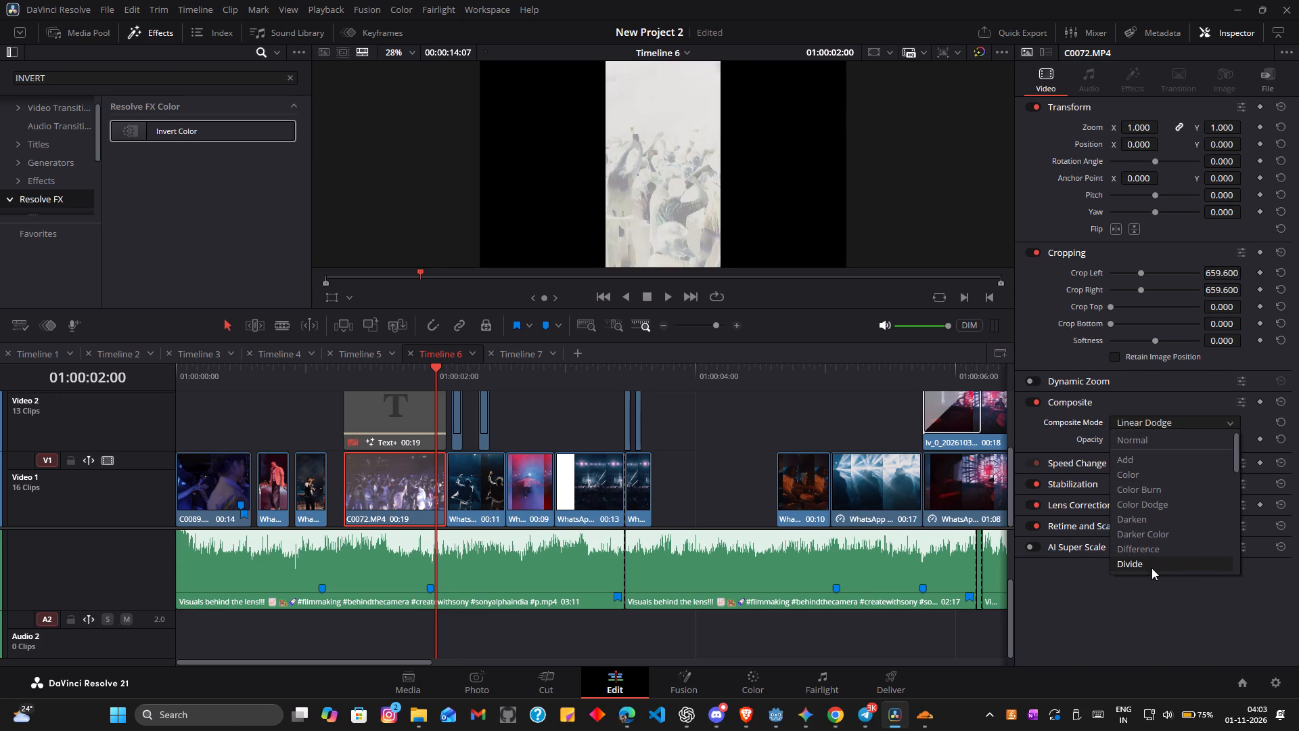
pyautogui.scroll(-1, 1148, 570)
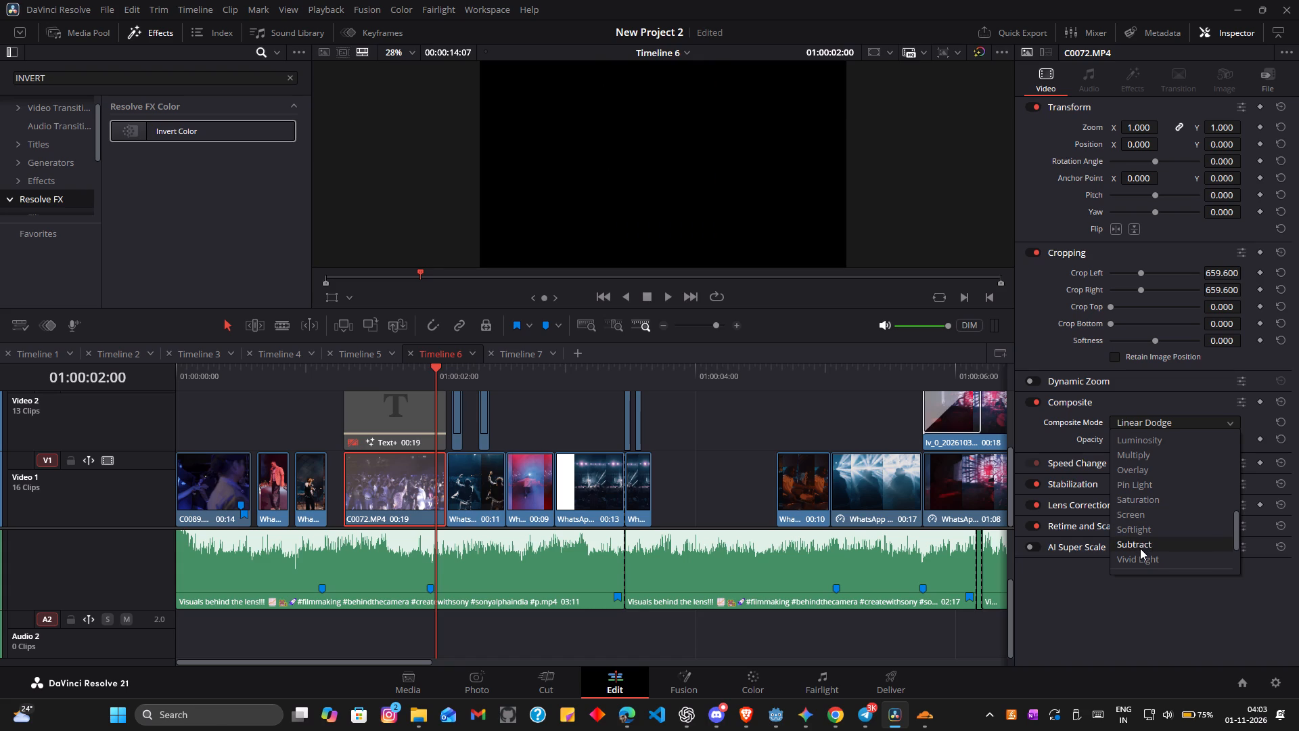
pyautogui.scroll(-1, 1138, 561)
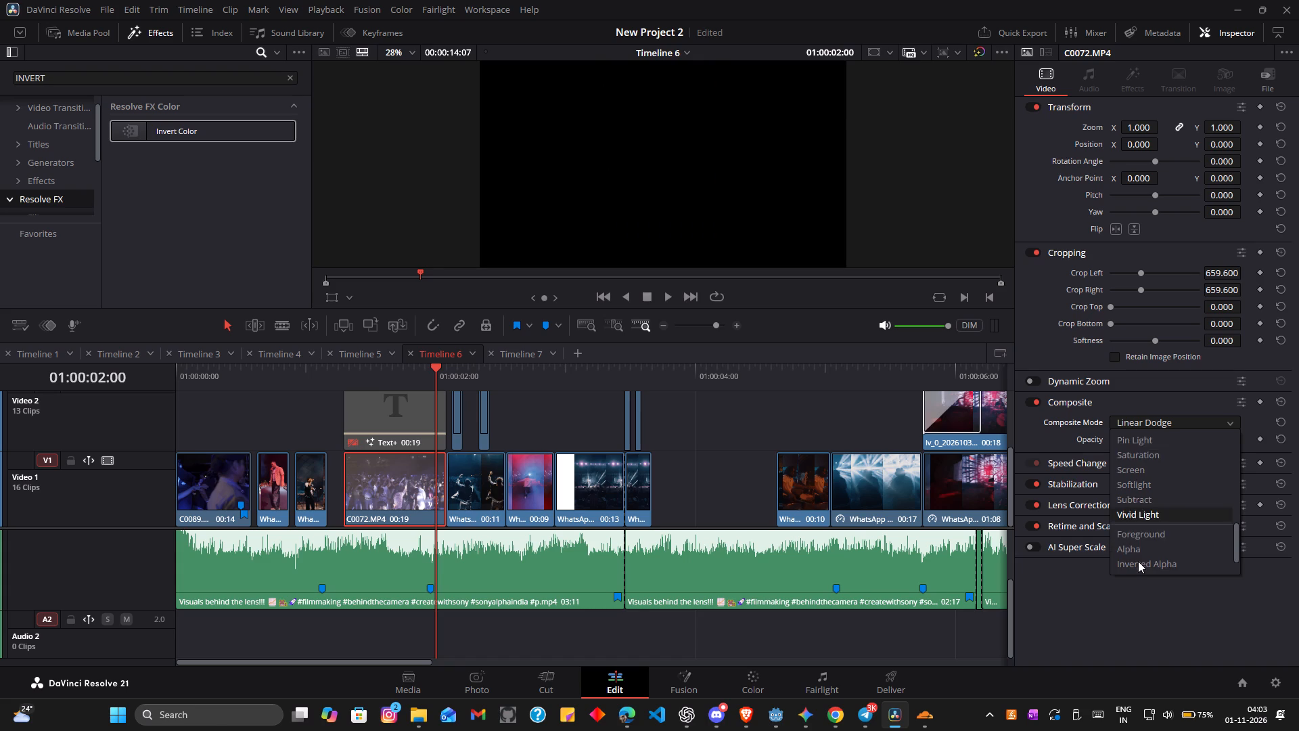
pyautogui.scroll(-3, 1138, 561)
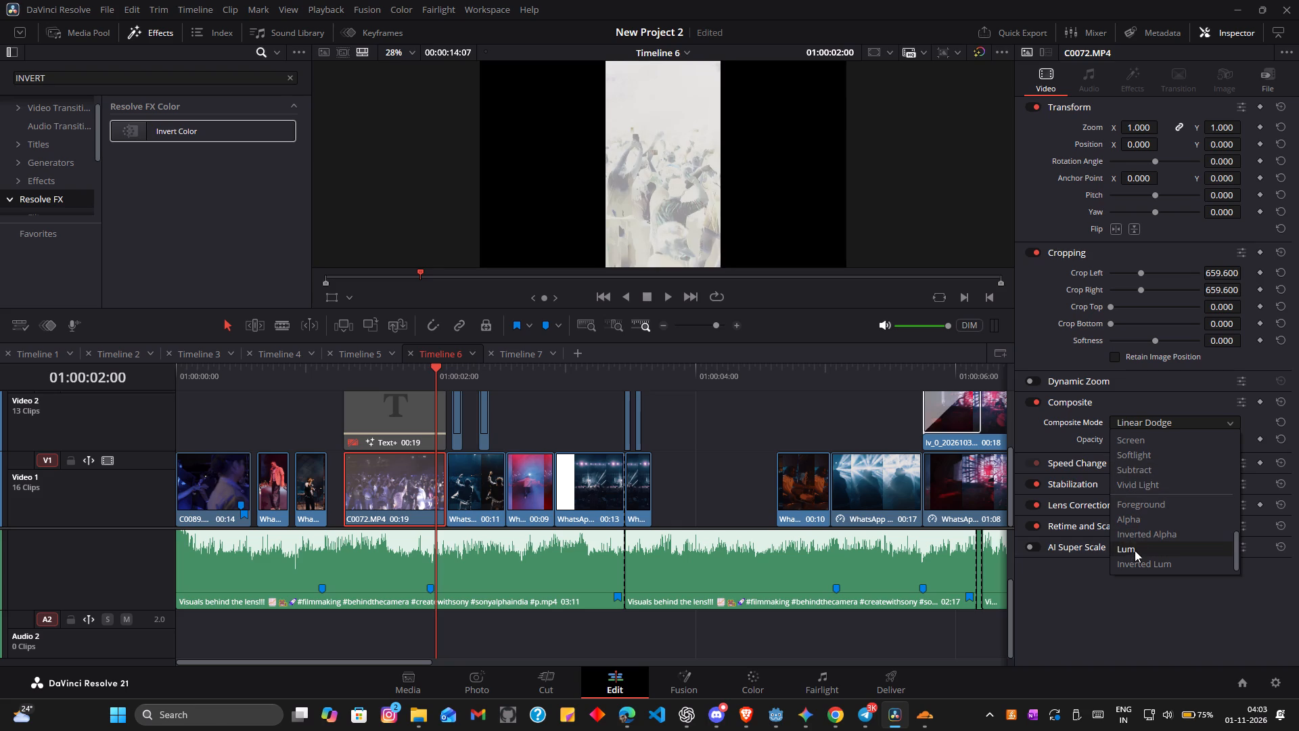
pyautogui.scroll(4, 1154, 483)
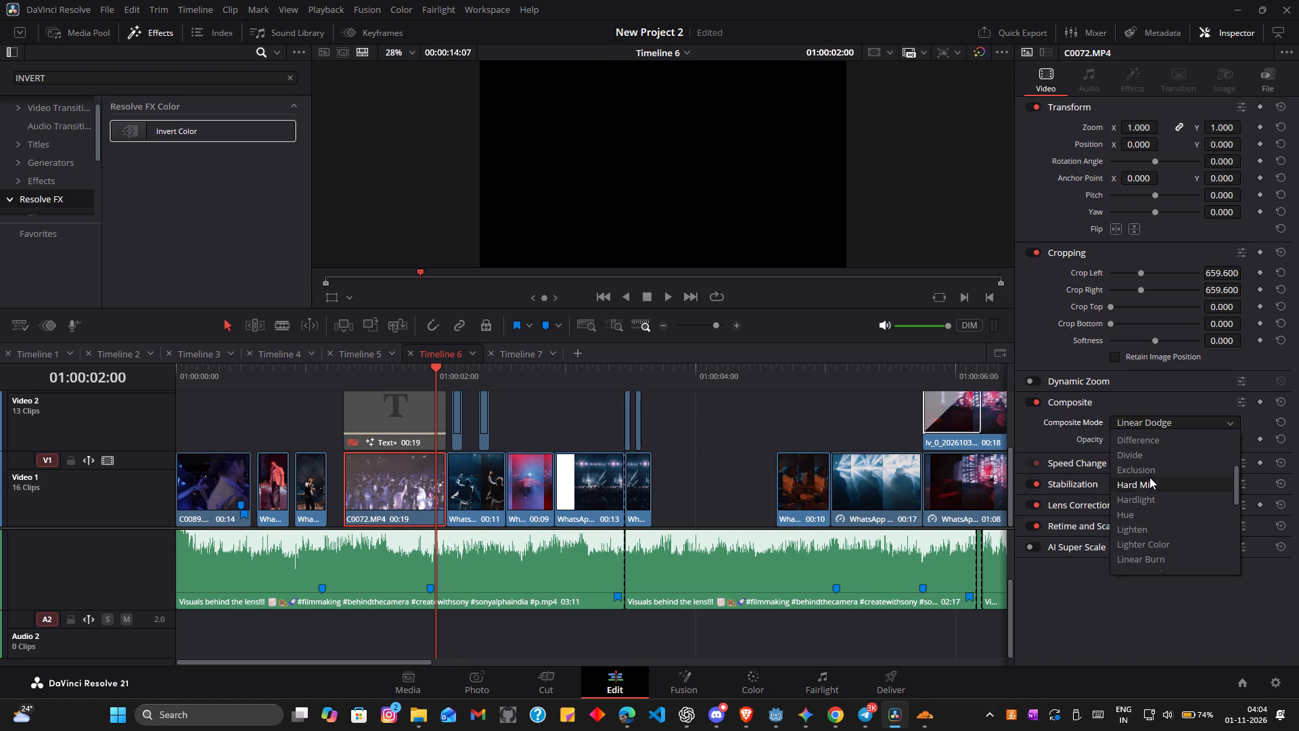
pyautogui.scroll(7, 1152, 470)
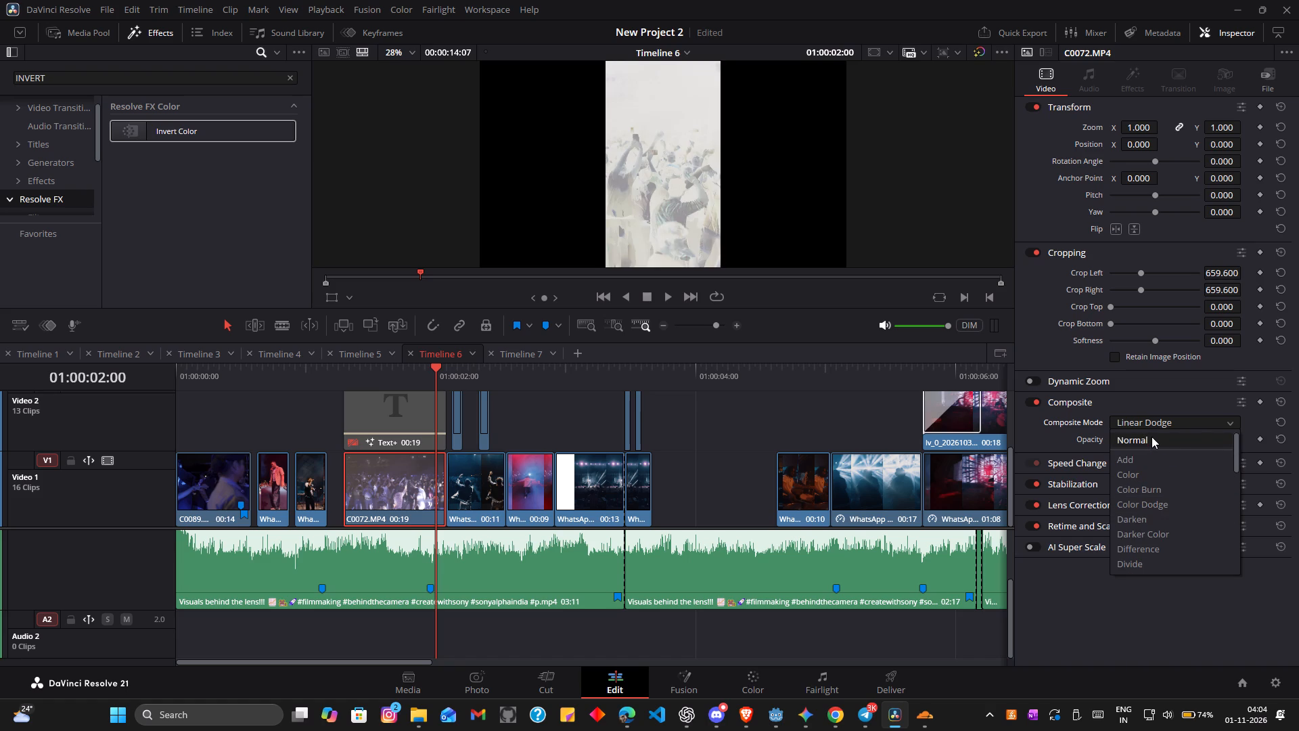
pyautogui.click(1152, 437)
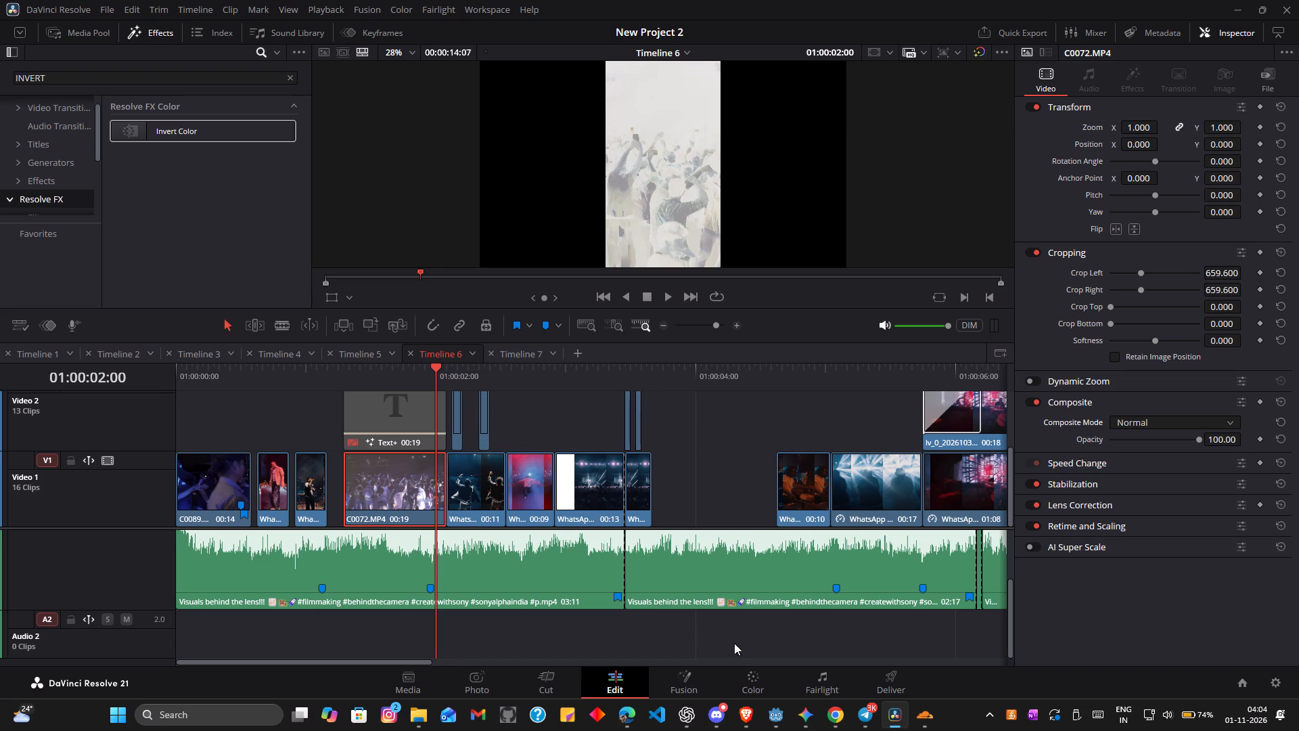
# Add a control point to the crowd clip's inverted custom curve and pull it down toward the shadows to darken the image.
pyautogui.click(759, 674)
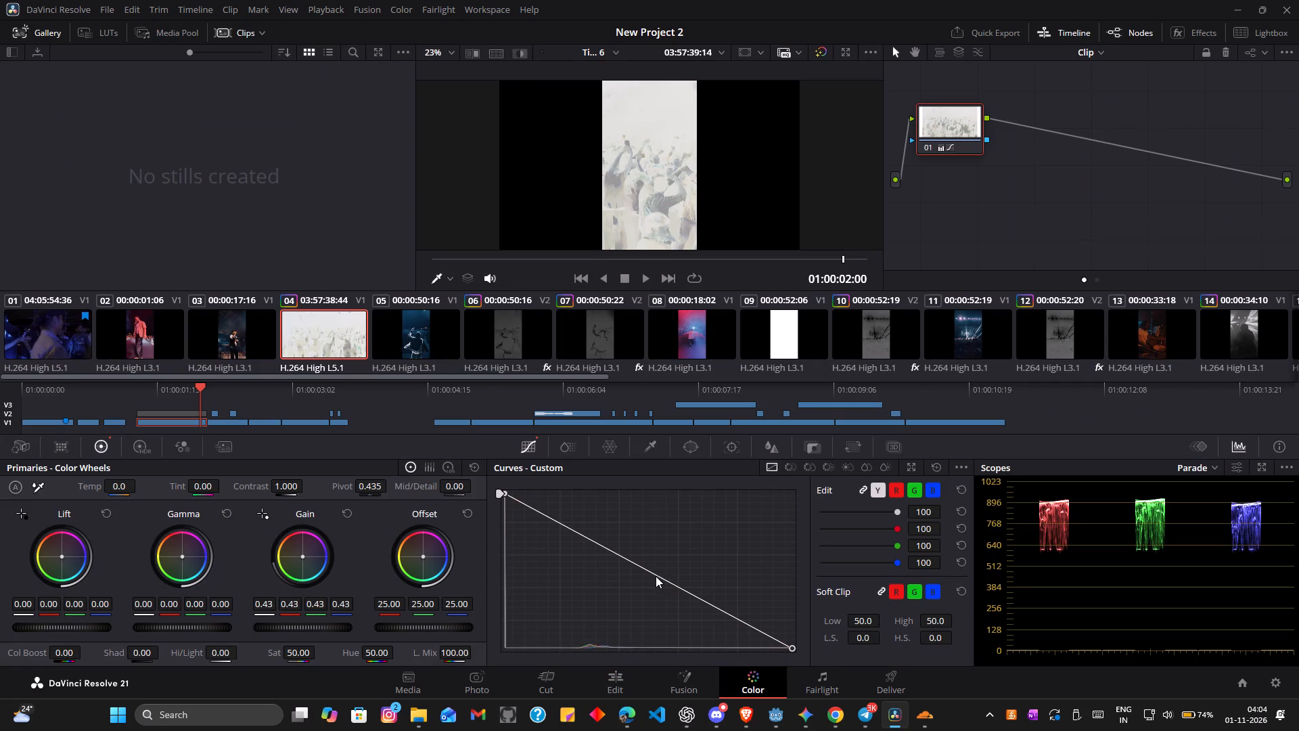
pyautogui.moveTo(656, 576); pyautogui.dragTo(564, 610)
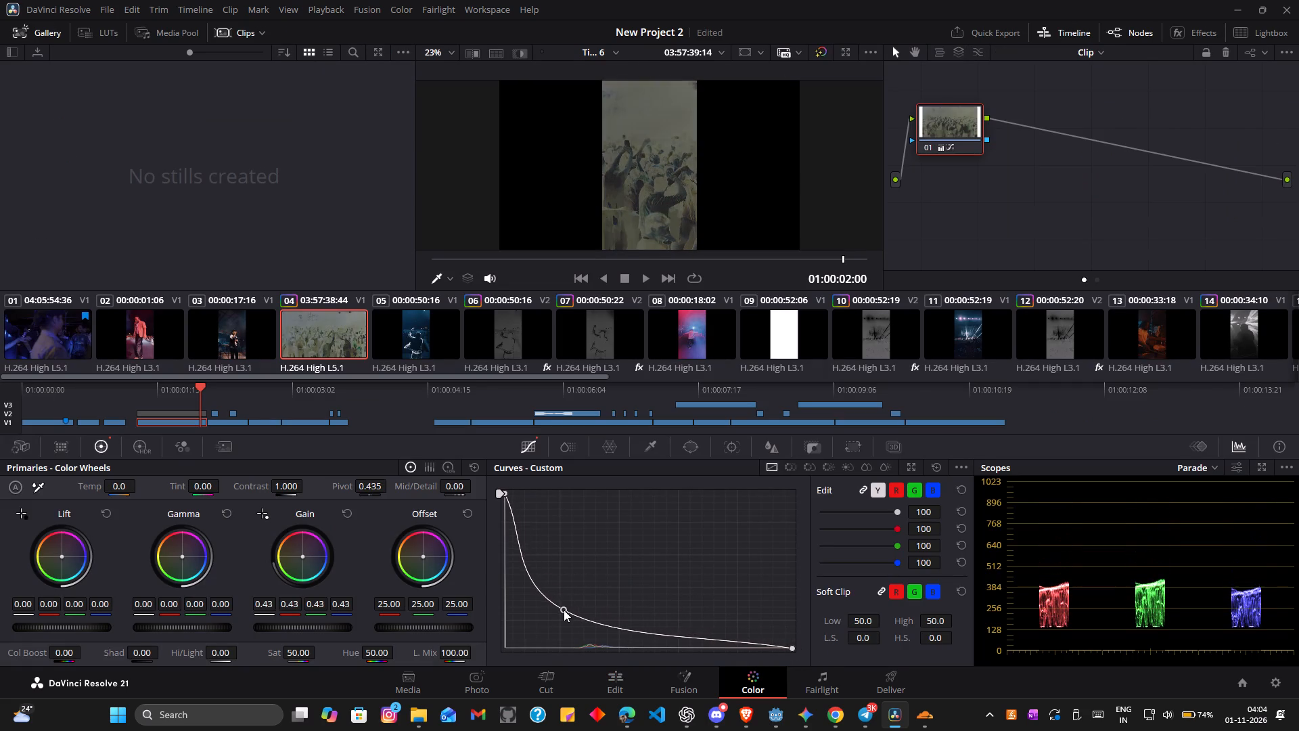
pyautogui.moveTo(564, 610); pyautogui.dragTo(565, 605)
# Set the crowd clip's primary Gain to 0.81 and its Gamma to -0.12.
pyautogui.moveTo(278, 628); pyautogui.dragTo(299, 625)
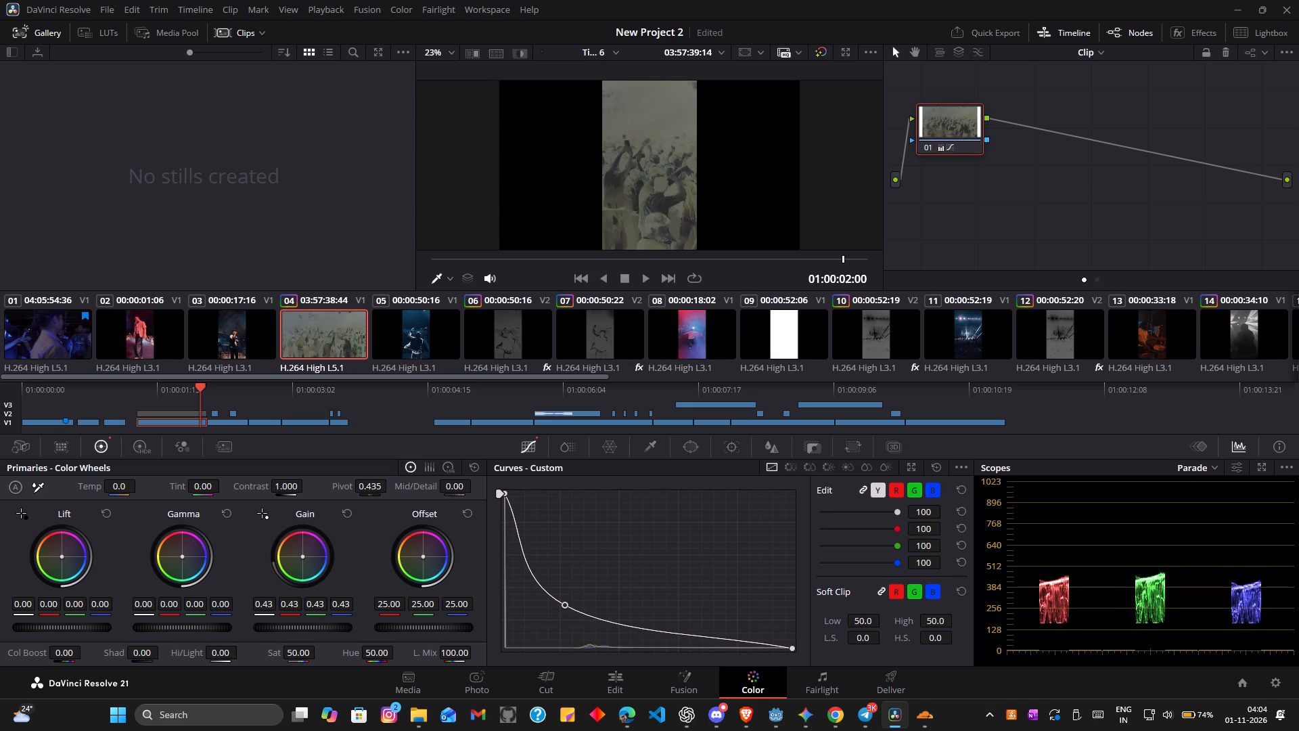
pyautogui.moveTo(299, 625); pyautogui.dragTo(499, 656)
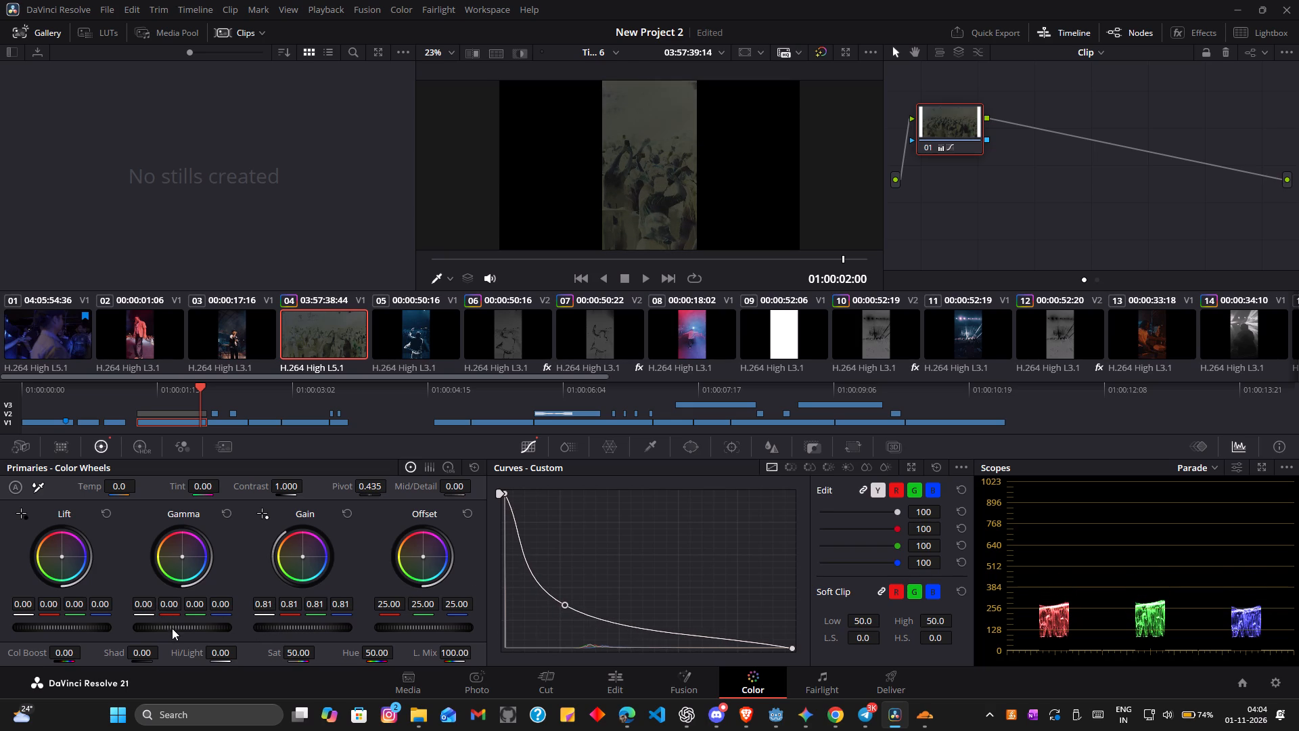
pyautogui.moveTo(172, 627); pyautogui.dragTo(35, 605)
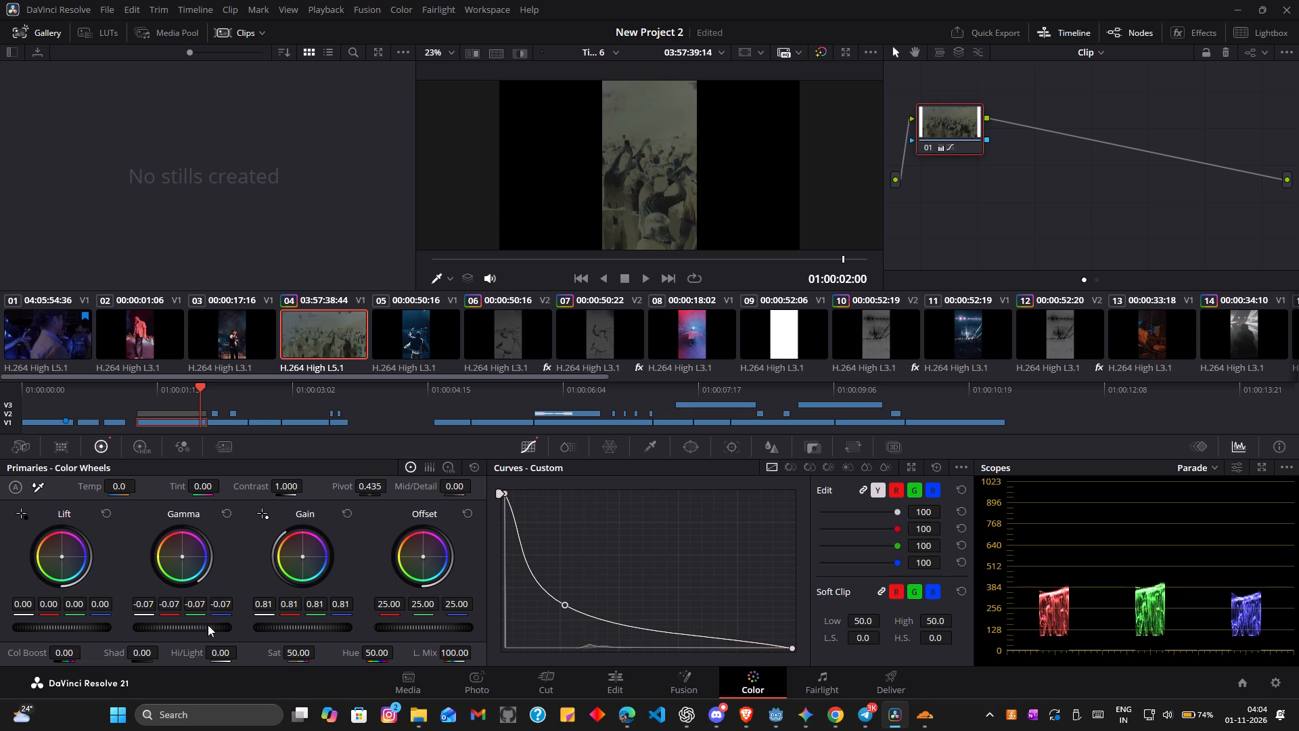
pyautogui.moveTo(145, 624); pyautogui.dragTo(114, 613)
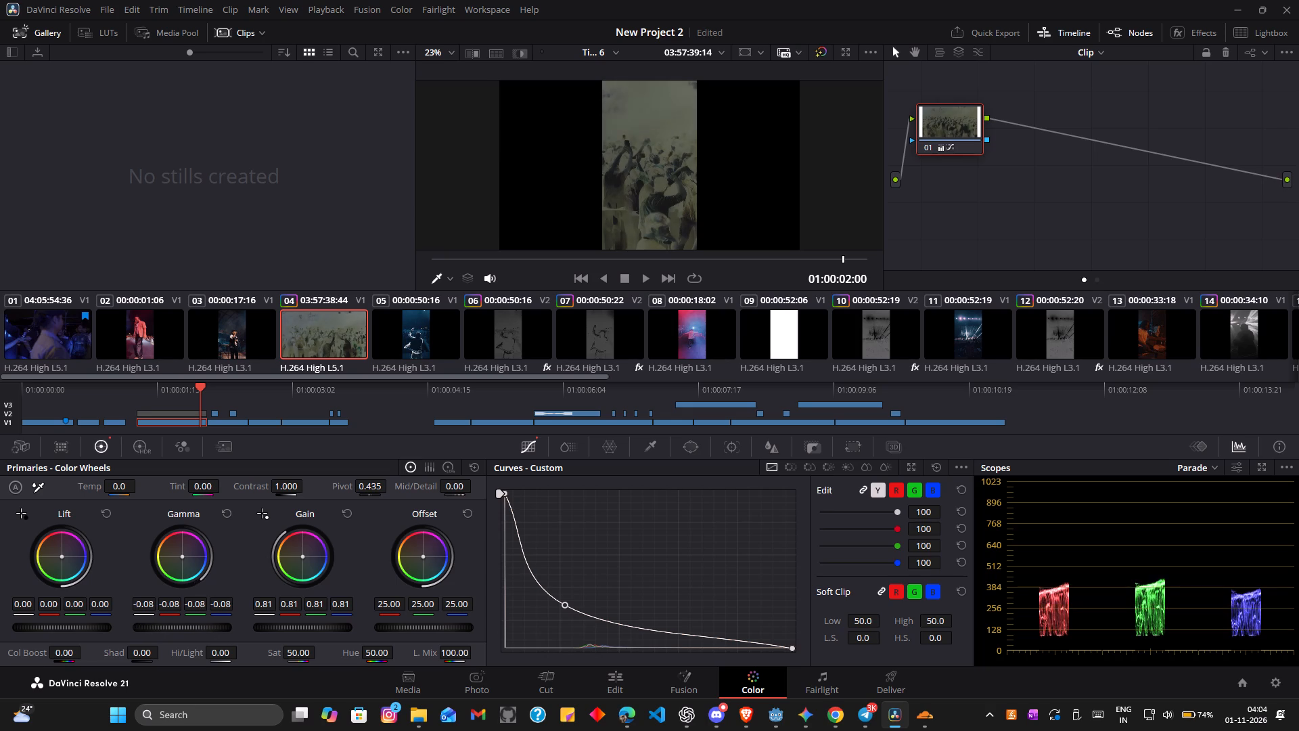
pyautogui.moveTo(114, 613); pyautogui.dragTo(81, 605)
pyautogui.moveTo(200, 629); pyautogui.dragTo(164, 625)
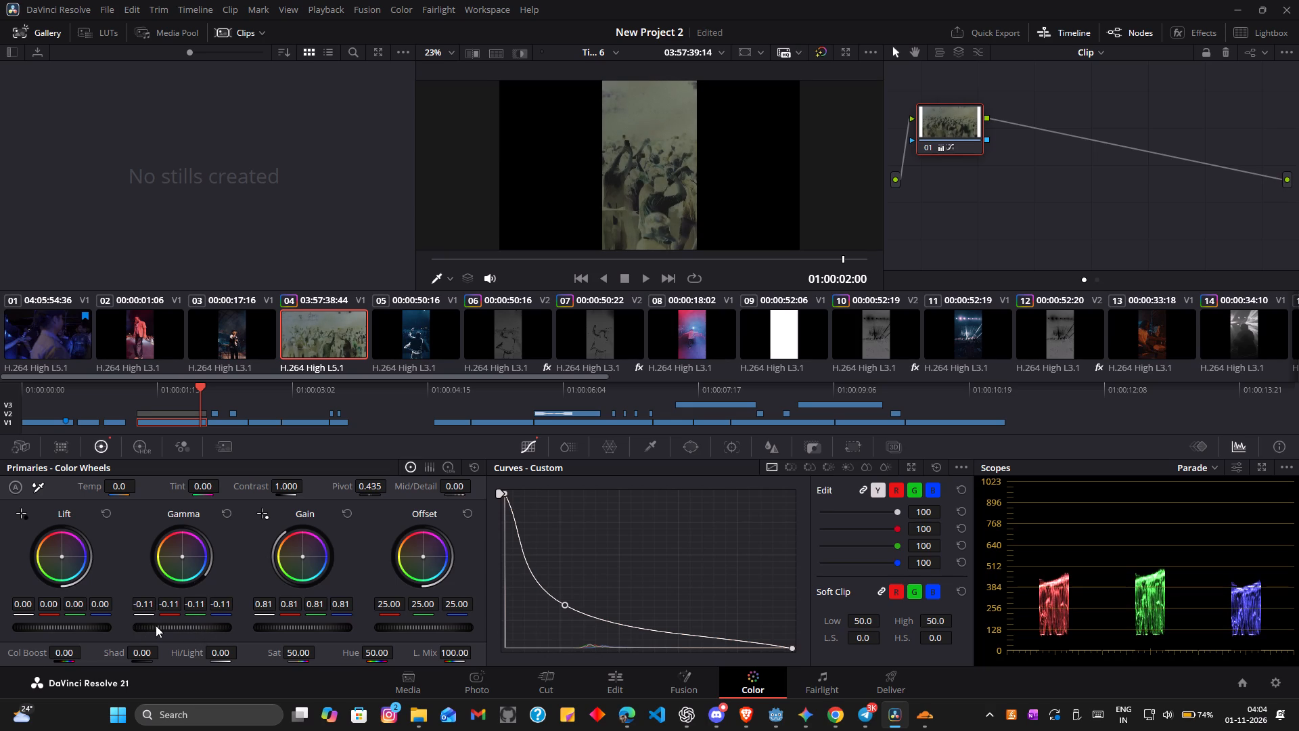
pyautogui.moveTo(160, 623); pyautogui.dragTo(141, 621)
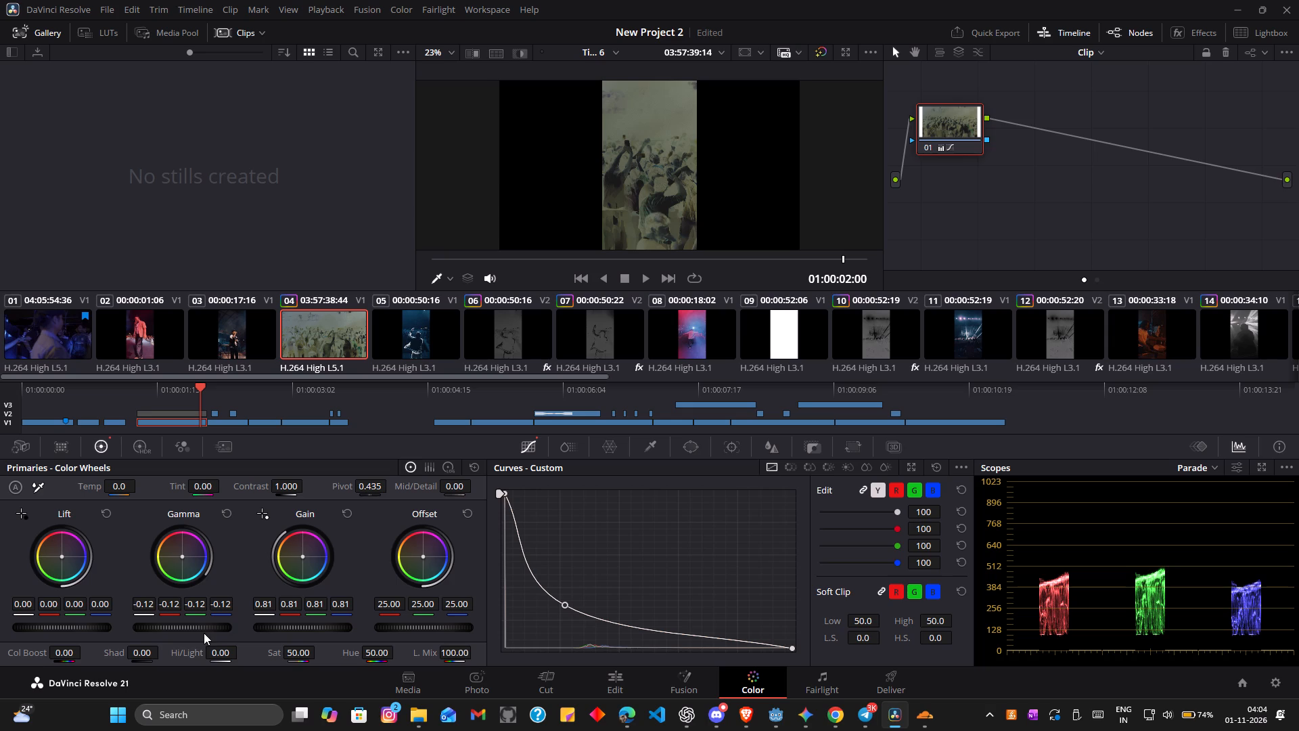
# Set the crowd clip's primary Lift to -0.04, with its red channel at 0.00.
pyautogui.moveTo(55, 625); pyautogui.dragTo(111, 619)
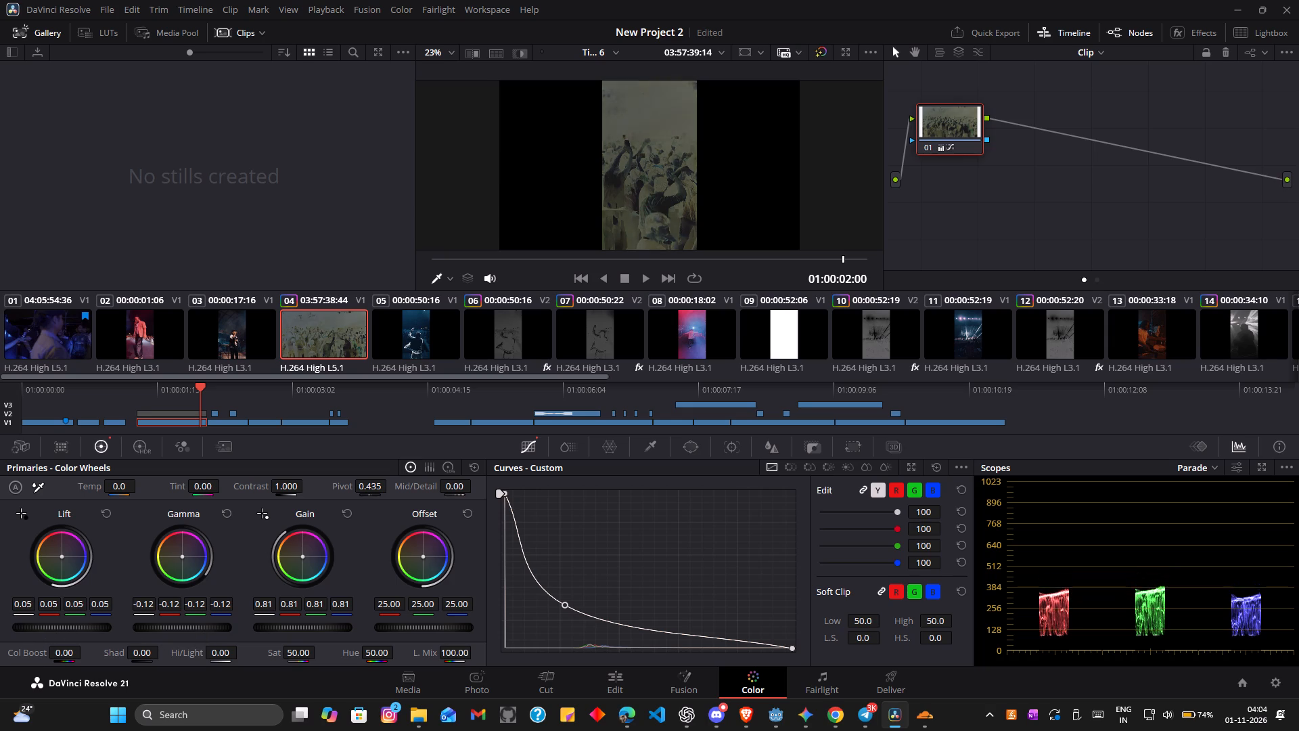
pyautogui.moveTo(111, 619); pyautogui.dragTo(53, 619)
pyautogui.moveTo(85, 620); pyautogui.dragTo(45, 613)
pyautogui.click(40, 617)
pyautogui.moveTo(40, 617); pyautogui.dragTo(55, 619)
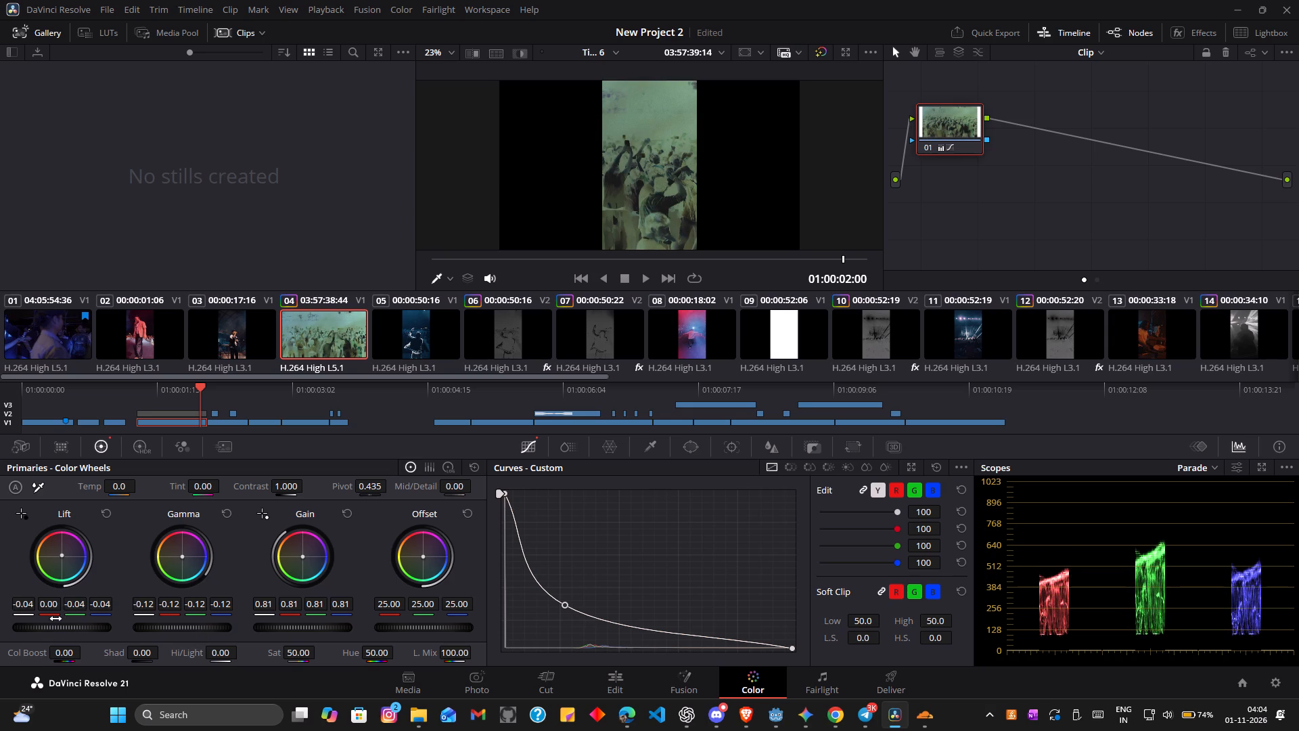
pyautogui.moveTo(55, 619); pyautogui.dragTo(69, 620)
# Move the disabled SPIRIT 2026 Text+ clip from Video 2 up to Video 3 in Timeline 6.
pyautogui.click(624, 678)
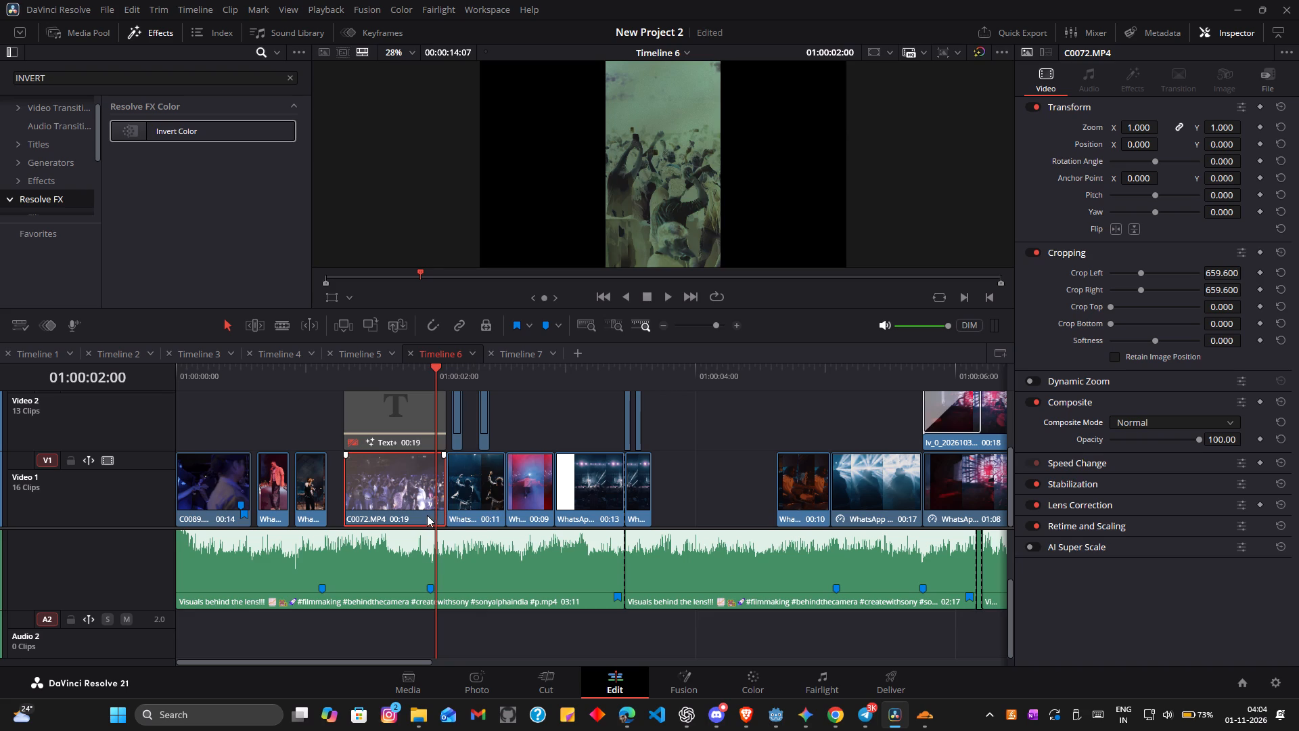
pyautogui.scroll(2, 404, 436)
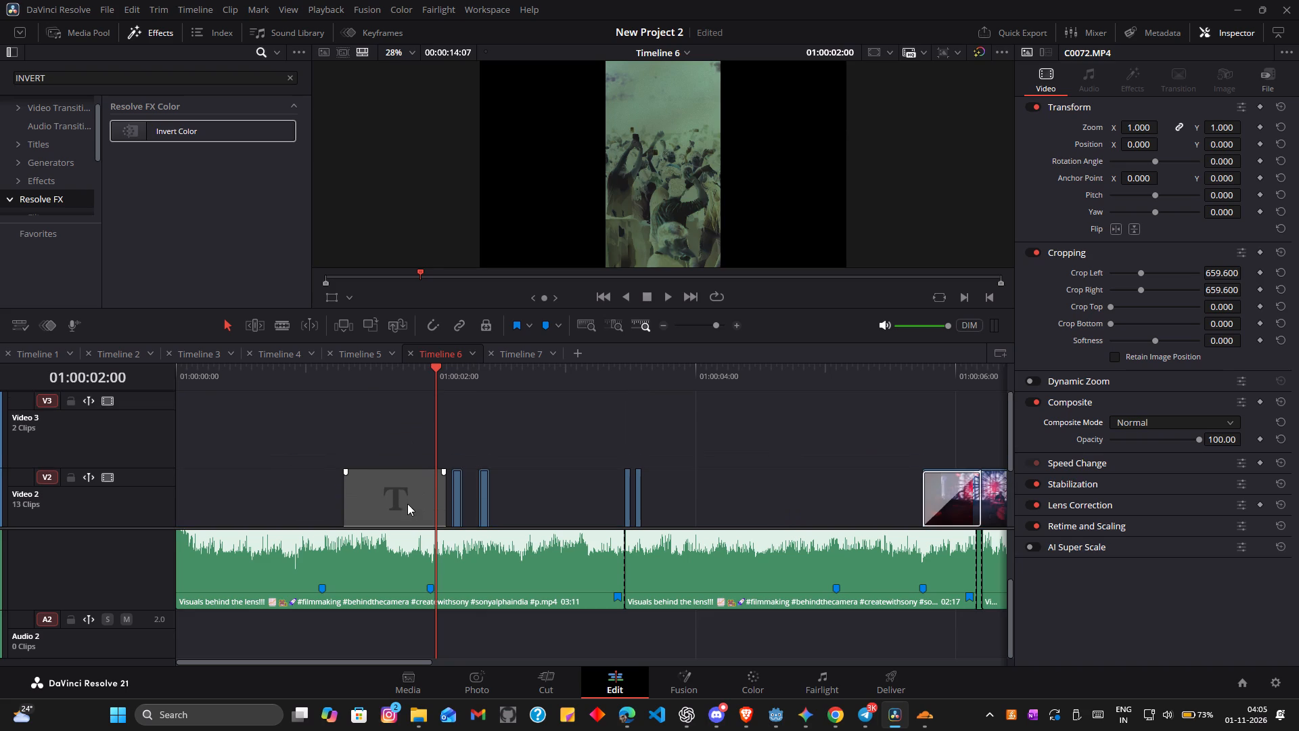
pyautogui.moveTo(406, 495); pyautogui.dragTo(402, 436)
# With the playhead at 01:00:02:02, duplicate the C0072.MP4 clip onto Video 2 together with the SPIRIT 2026 title onto Video 4.
pyautogui.scroll(-1, 424, 462)
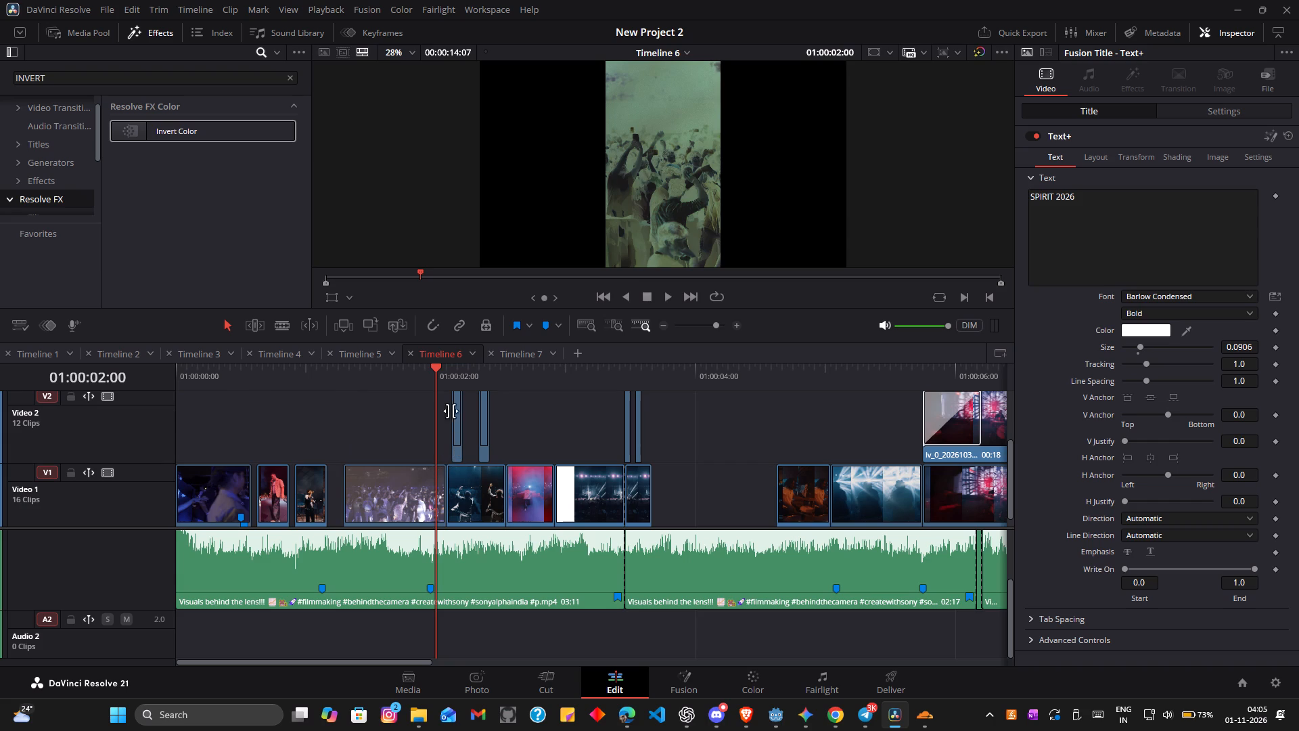
pyautogui.click(453, 389)
pyautogui.click(447, 387)
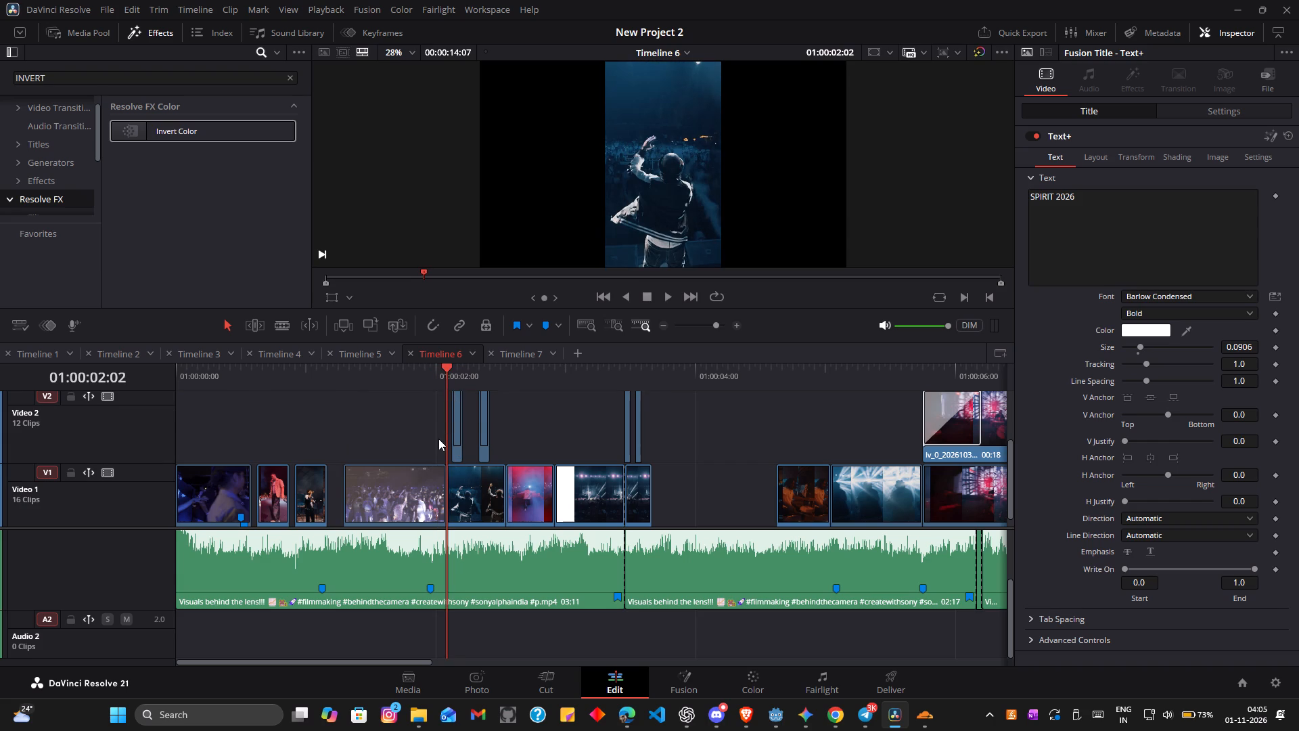
pyautogui.scroll(3, 428, 458)
pyautogui.scroll(-2, 427, 458)
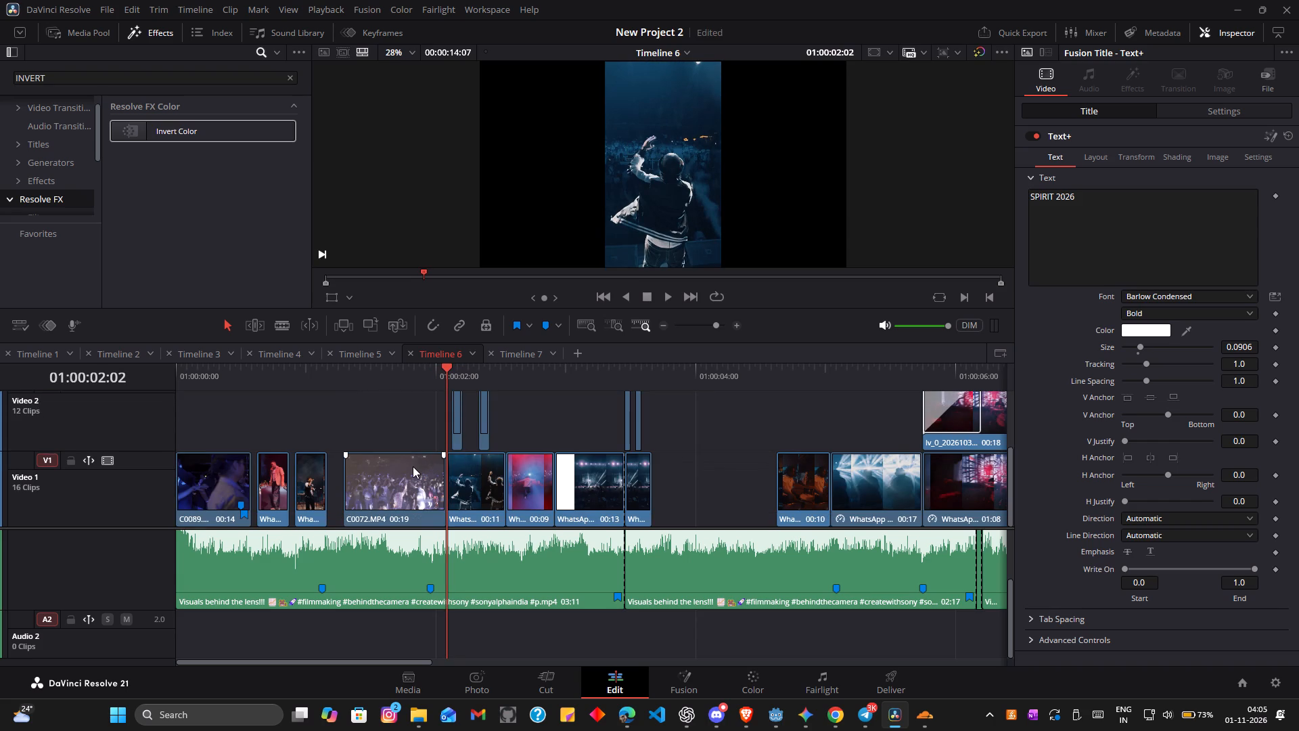
pyautogui.scroll(-1, 413, 466)
pyautogui.keyDown('ctrl'); pyautogui.keyDown('alt'); pyautogui.moveTo(401, 489); pyautogui.dragTo(397, 435); pyautogui.keyUp('alt'); pyautogui.keyUp('ctrl')
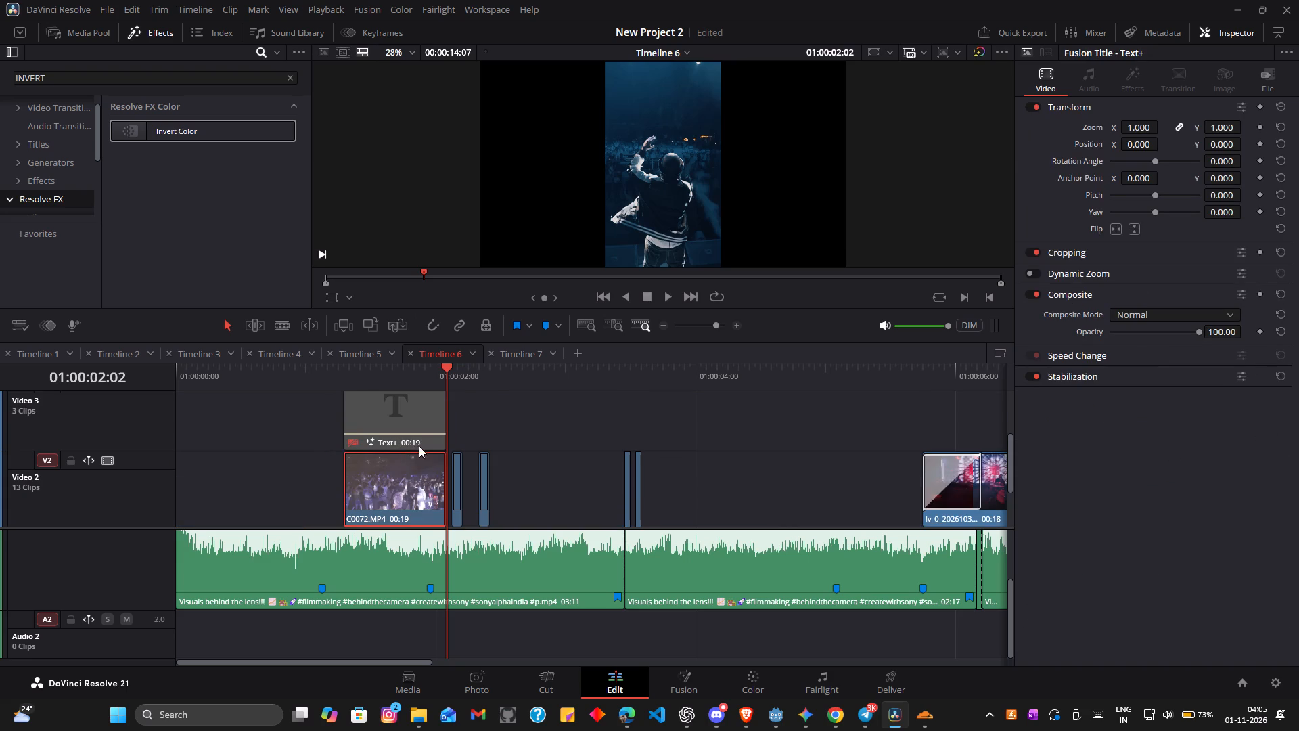
pyautogui.scroll(7, 442, 481)
pyautogui.scroll(-5, 439, 477)
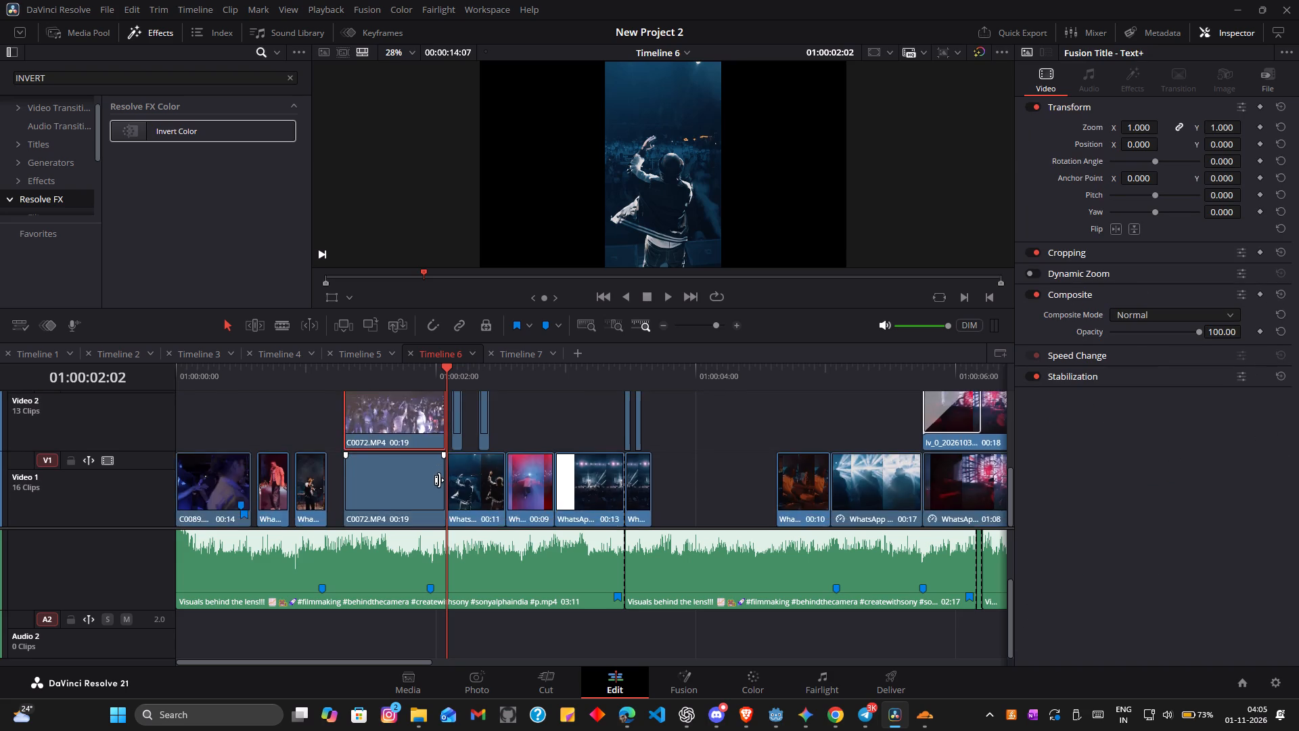
pyautogui.scroll(5, 439, 479)
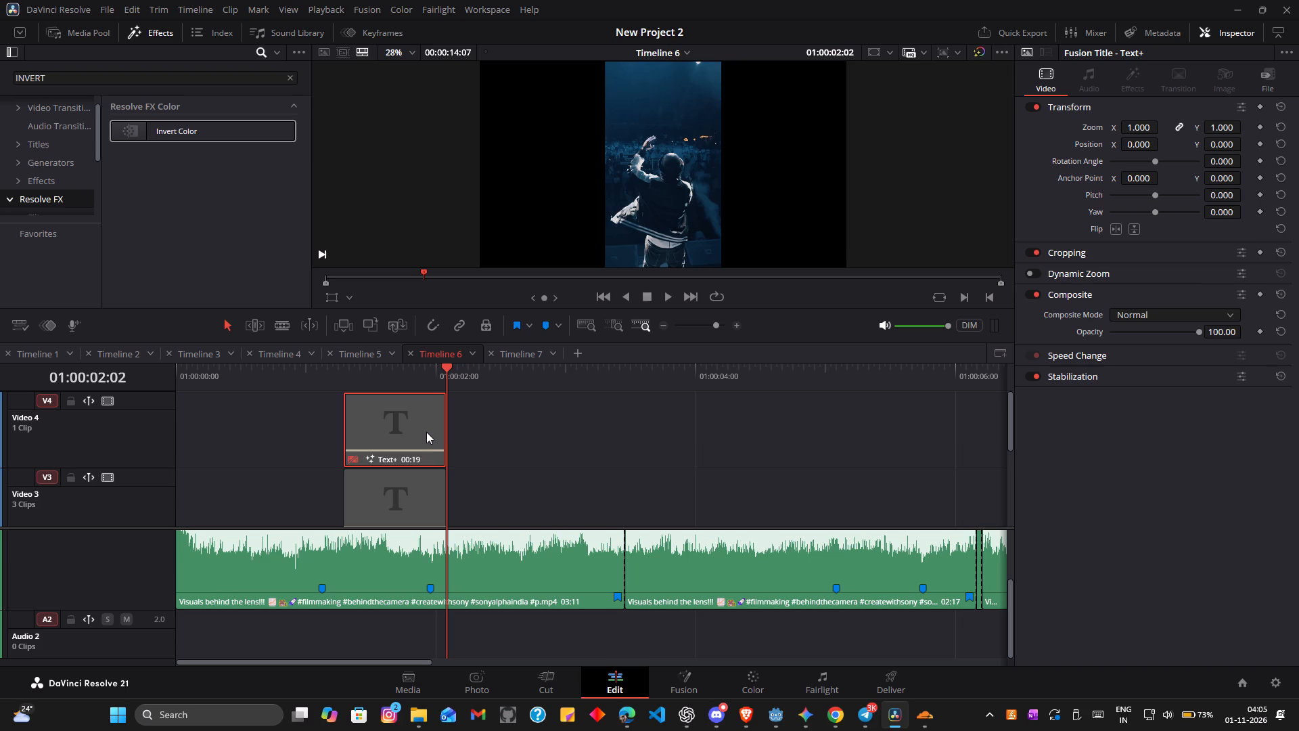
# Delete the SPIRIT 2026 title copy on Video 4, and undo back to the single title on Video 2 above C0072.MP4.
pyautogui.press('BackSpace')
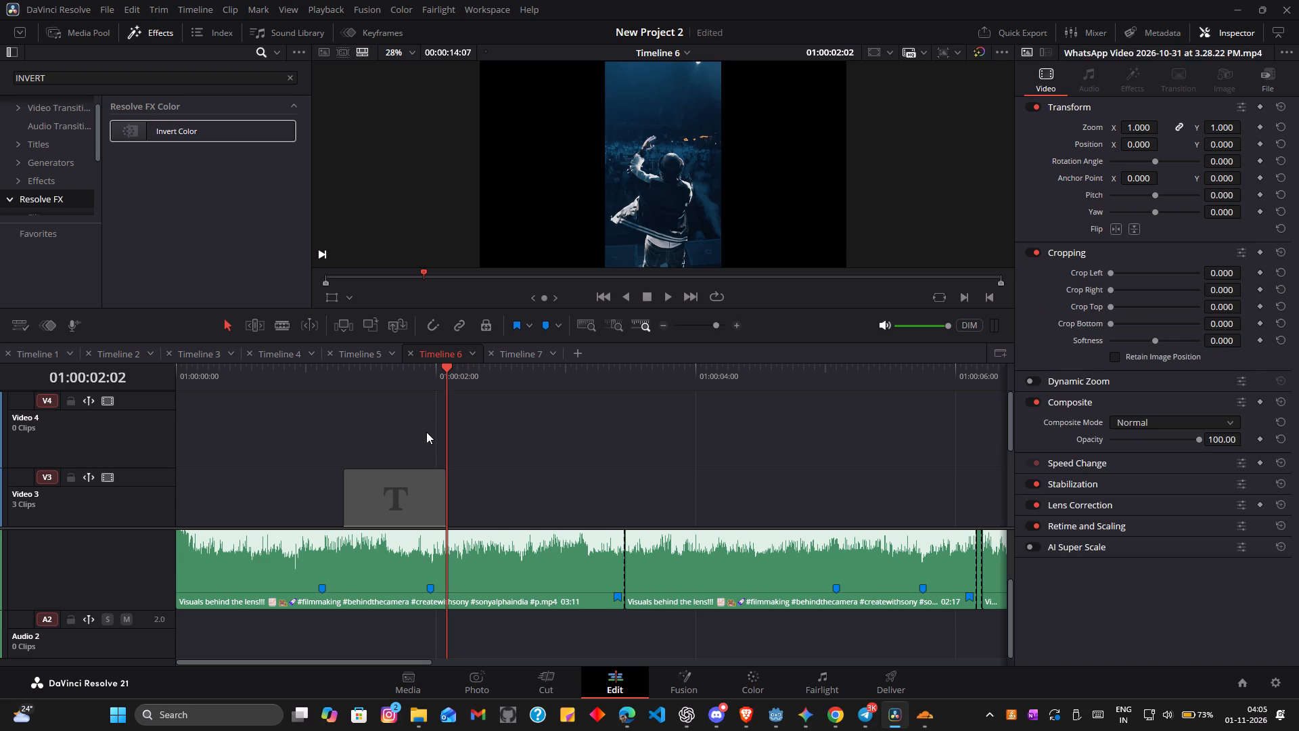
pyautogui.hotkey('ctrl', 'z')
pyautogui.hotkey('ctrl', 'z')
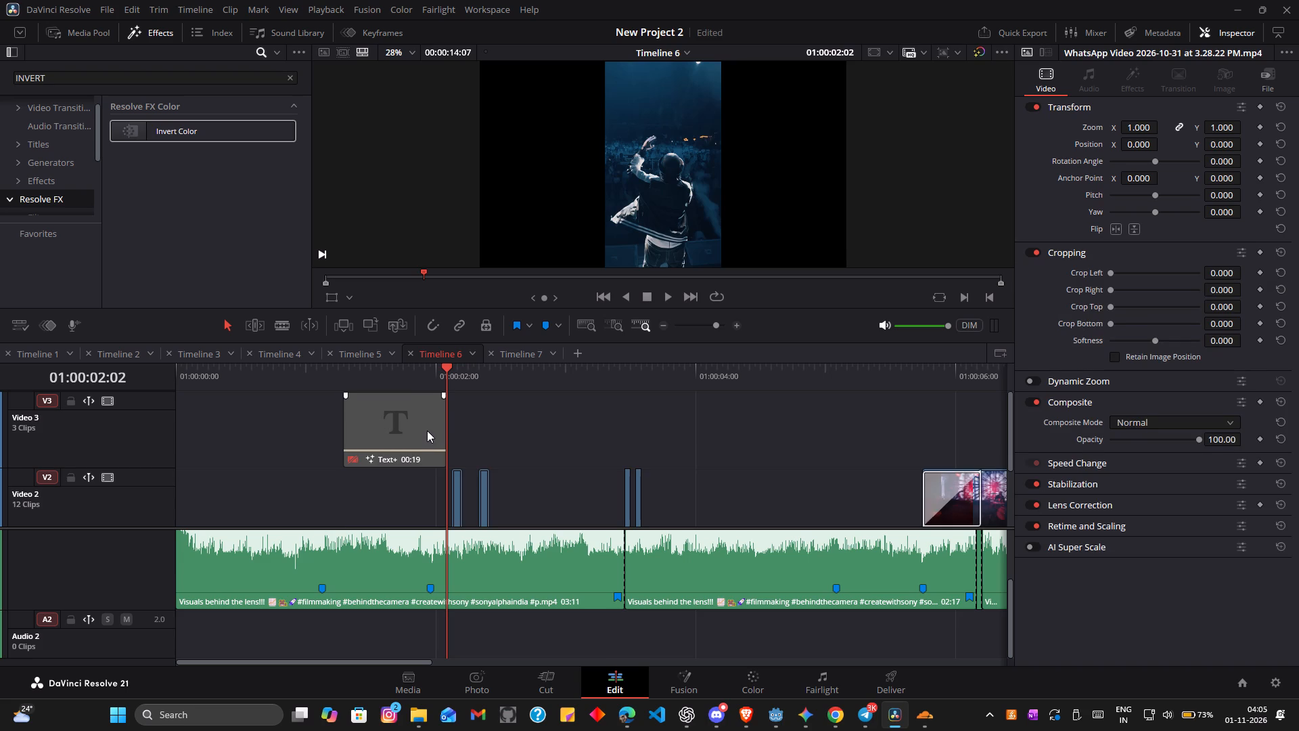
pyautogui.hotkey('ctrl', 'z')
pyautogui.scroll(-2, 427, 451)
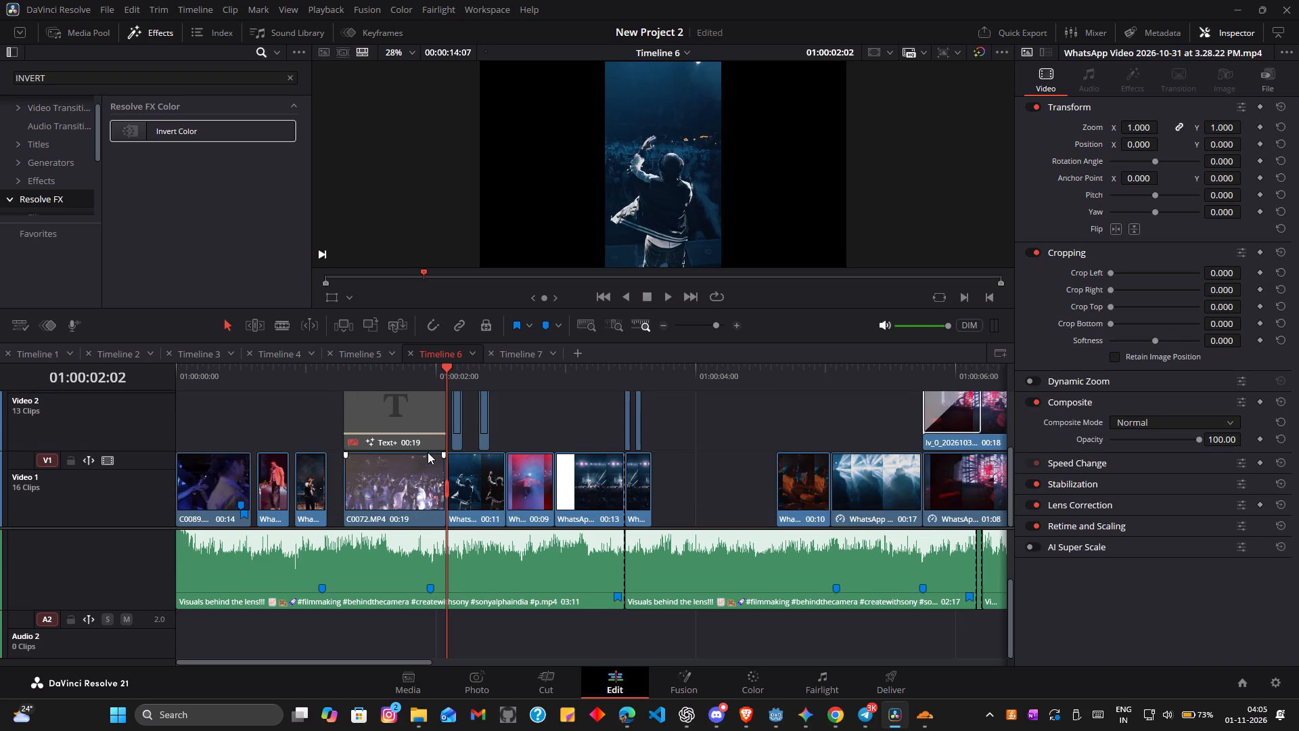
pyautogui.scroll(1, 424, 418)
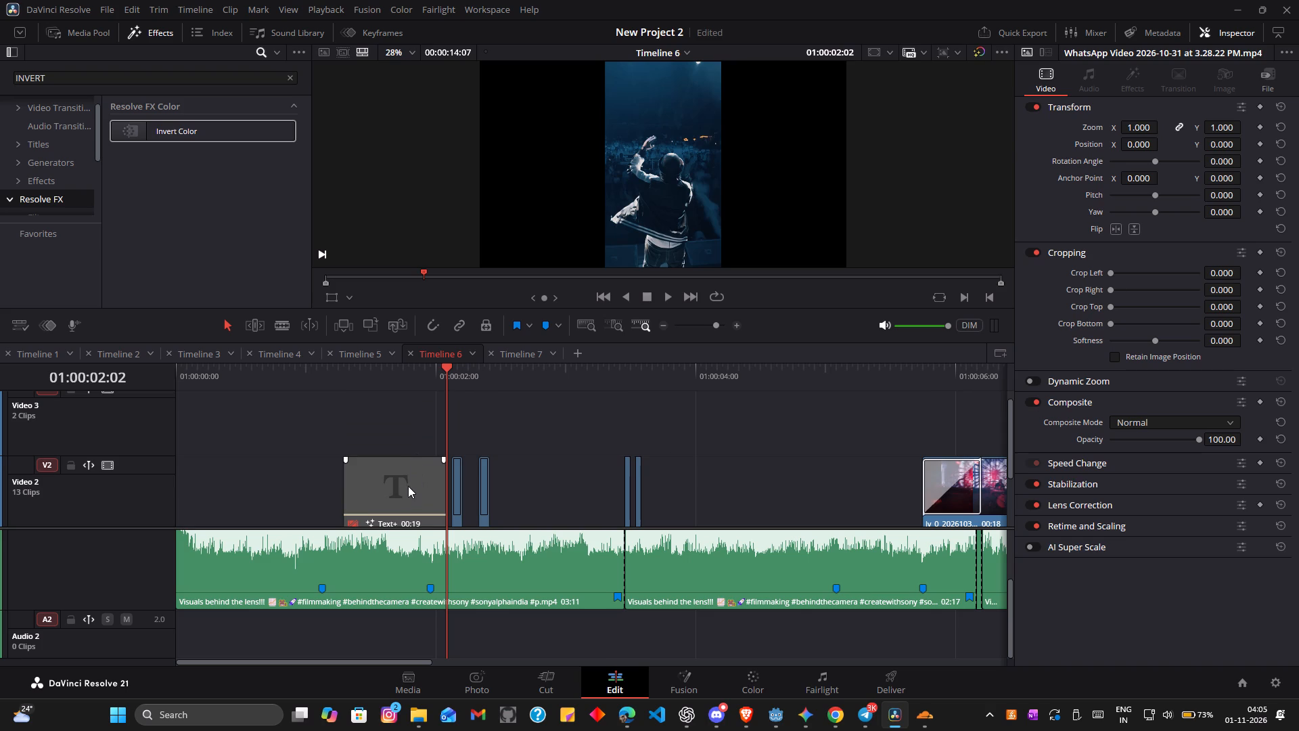
# Duplicate the disabled SPIRIT 2026 title from Video 2 onto Video 3, offset one frame earlier.
pyautogui.keyDown('alt'); pyautogui.moveTo(405, 487); pyautogui.dragTo(392, 447); pyautogui.keyUp('alt')
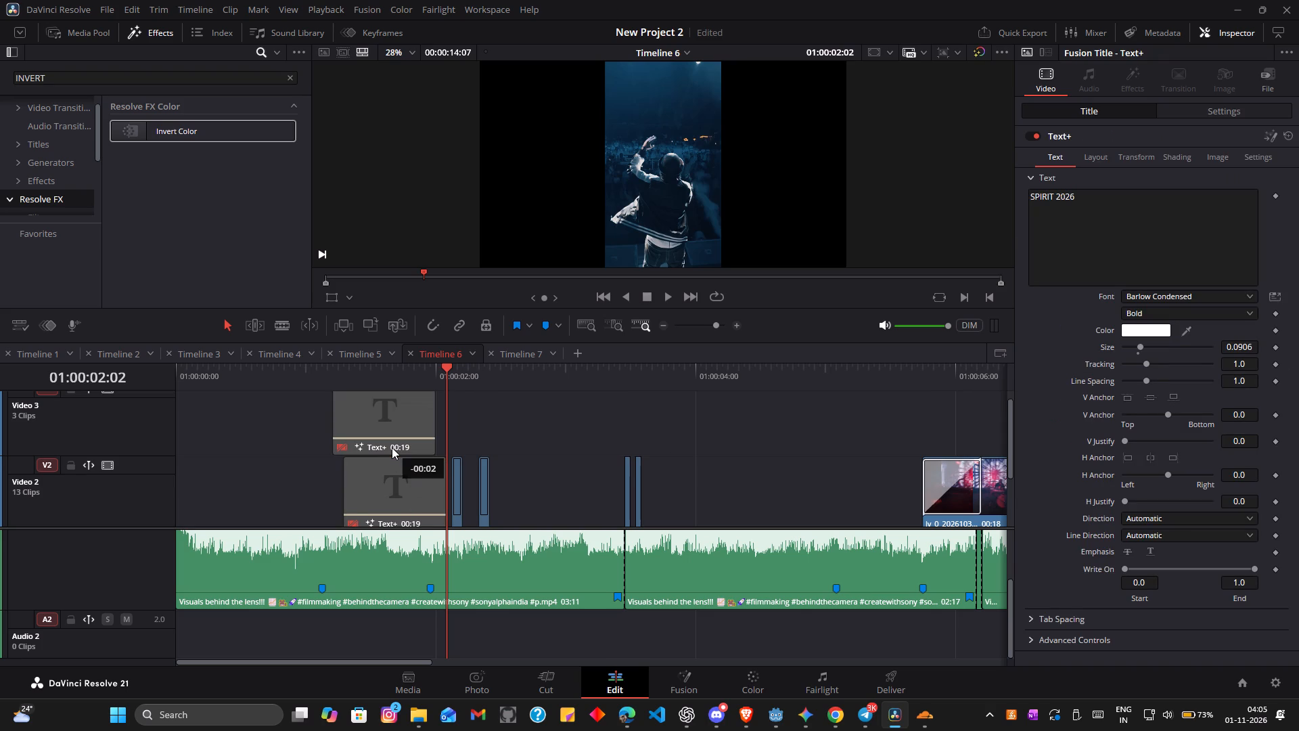
pyautogui.keyDown('alt'); pyautogui.moveTo(392, 447); pyautogui.dragTo(398, 447); pyautogui.keyUp('alt')
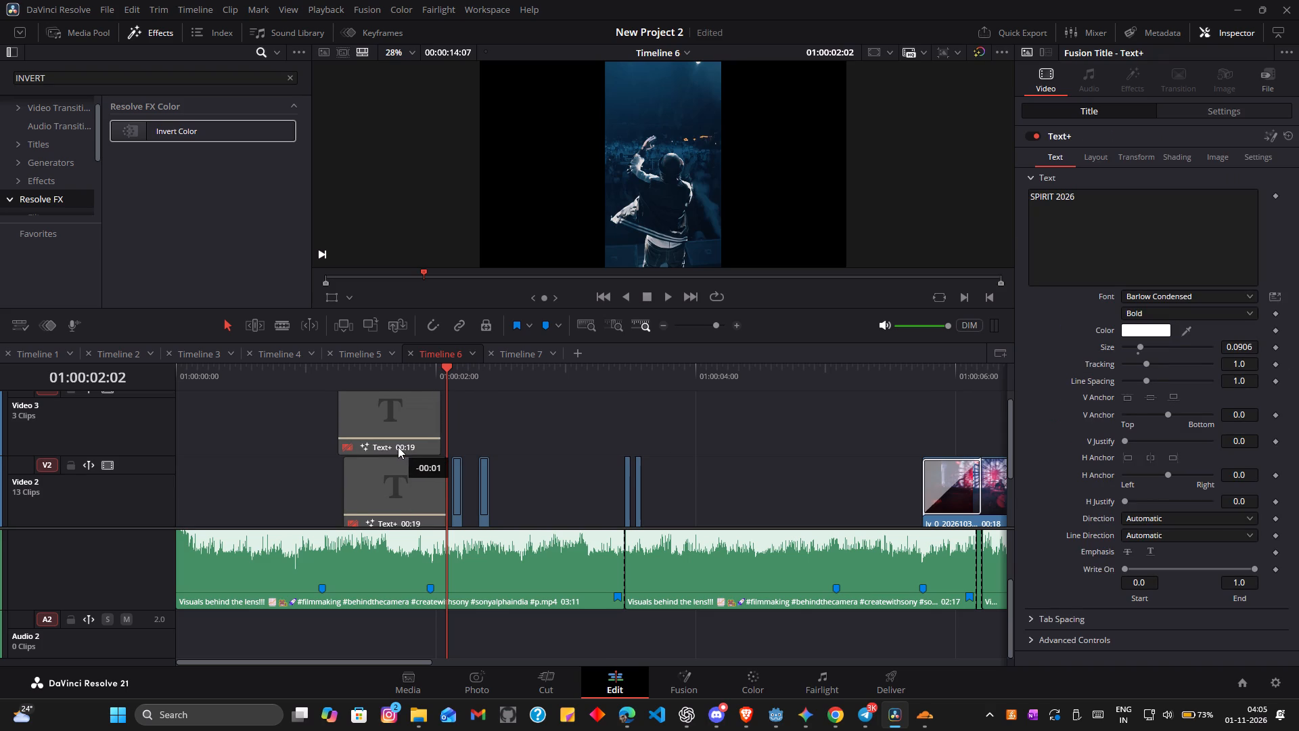
pyautogui.keyDown('alt'); pyautogui.moveTo(398, 447); pyautogui.dragTo(399, 445); pyautogui.keyUp('alt')
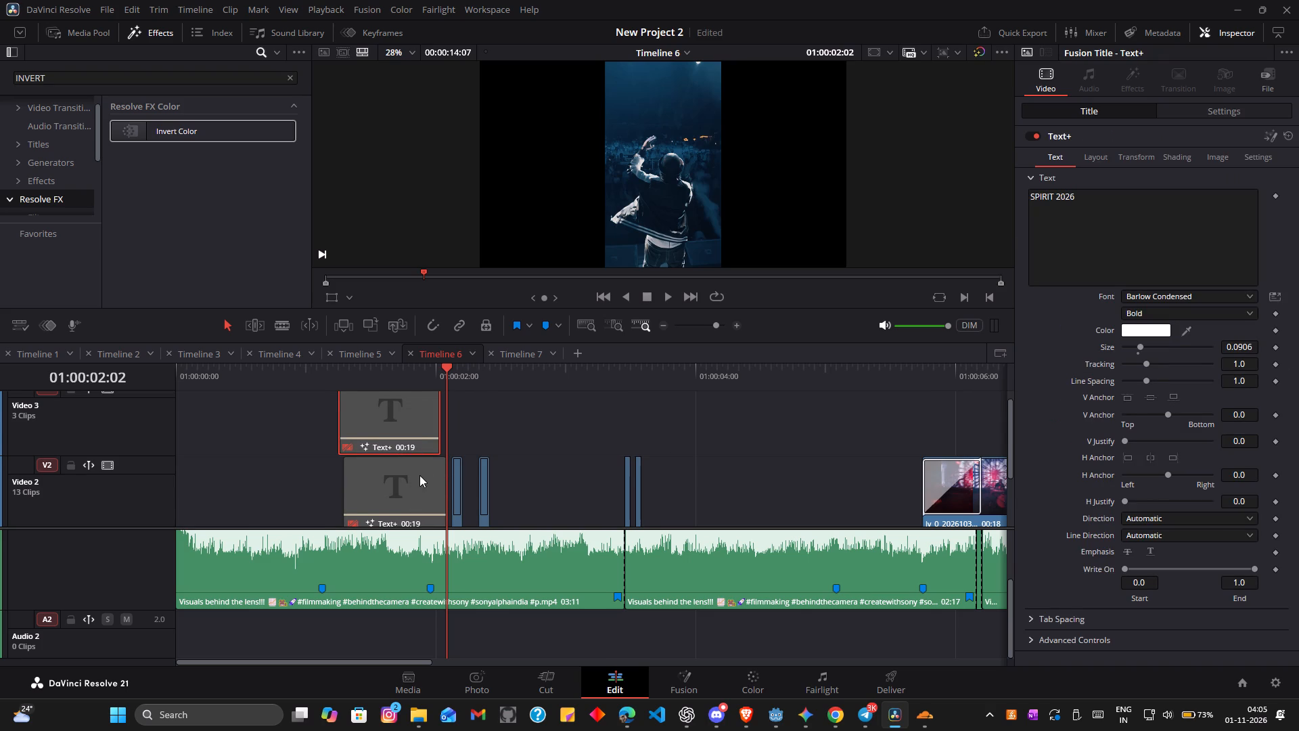
pyautogui.scroll(-3, 419, 479)
pyautogui.scroll(4, 418, 472)
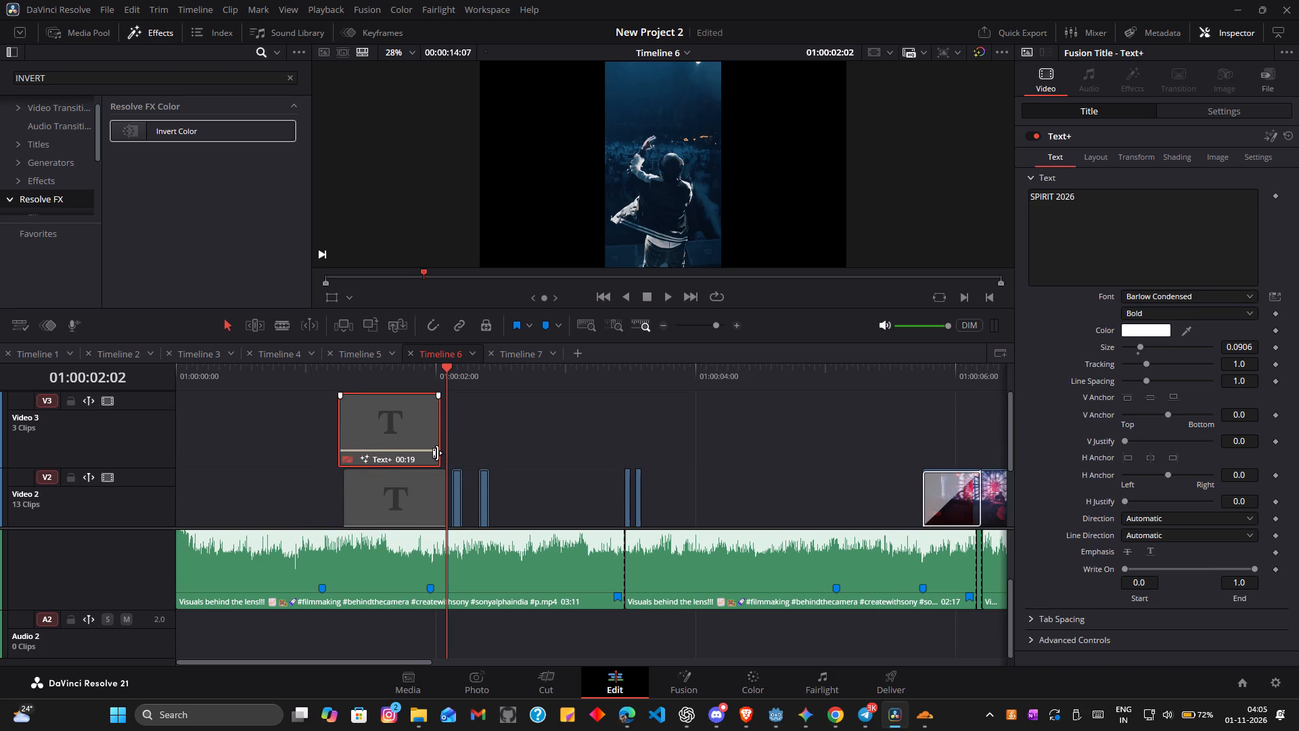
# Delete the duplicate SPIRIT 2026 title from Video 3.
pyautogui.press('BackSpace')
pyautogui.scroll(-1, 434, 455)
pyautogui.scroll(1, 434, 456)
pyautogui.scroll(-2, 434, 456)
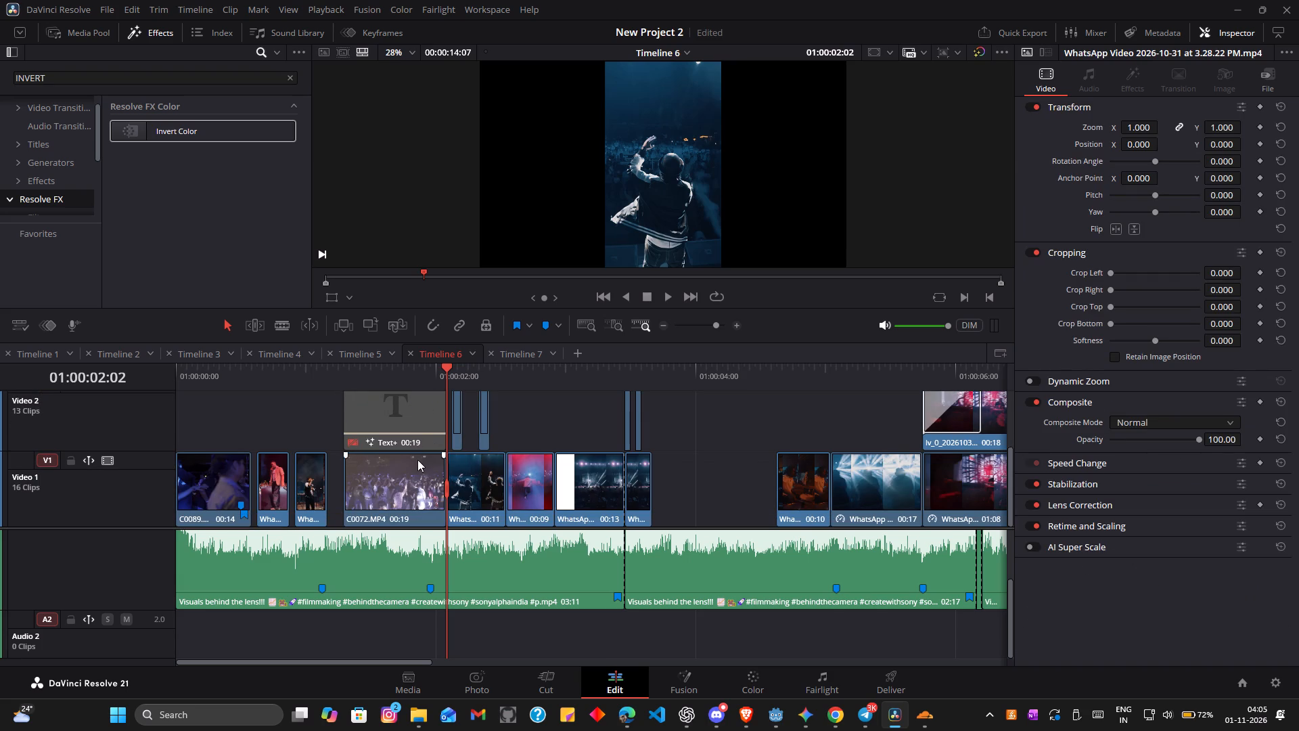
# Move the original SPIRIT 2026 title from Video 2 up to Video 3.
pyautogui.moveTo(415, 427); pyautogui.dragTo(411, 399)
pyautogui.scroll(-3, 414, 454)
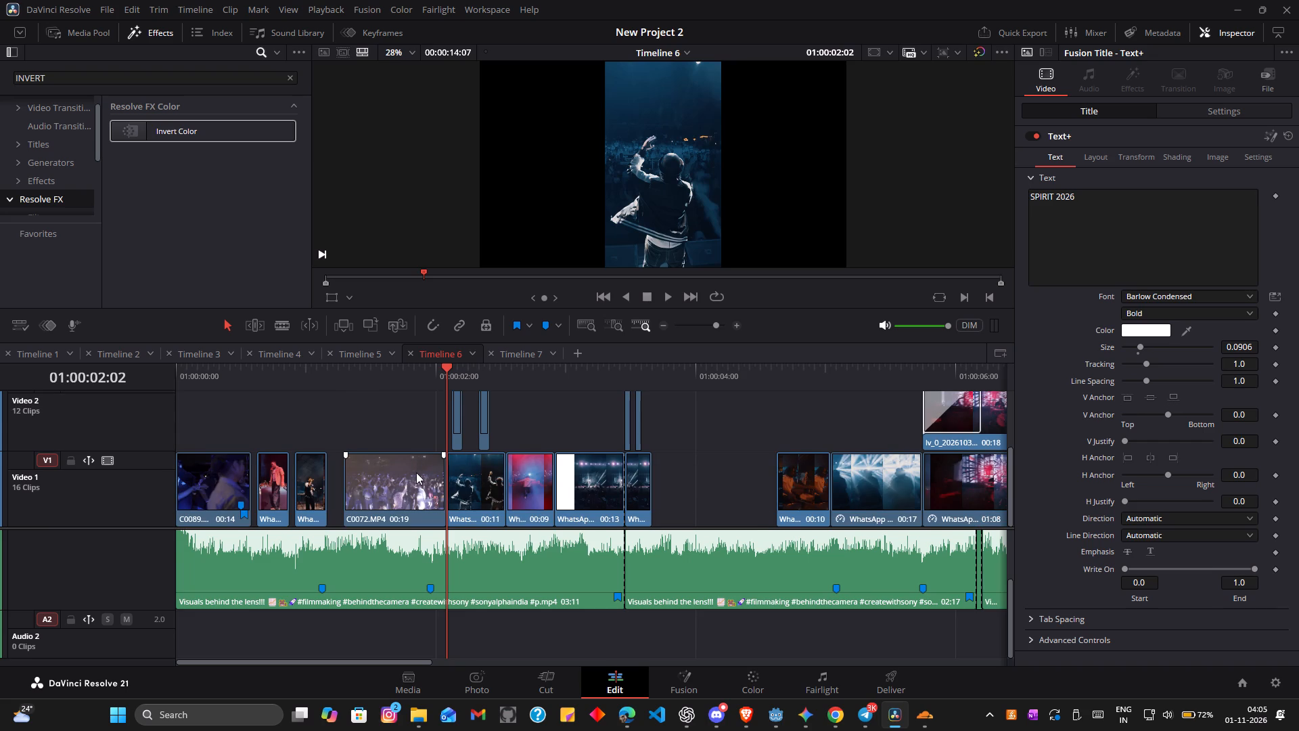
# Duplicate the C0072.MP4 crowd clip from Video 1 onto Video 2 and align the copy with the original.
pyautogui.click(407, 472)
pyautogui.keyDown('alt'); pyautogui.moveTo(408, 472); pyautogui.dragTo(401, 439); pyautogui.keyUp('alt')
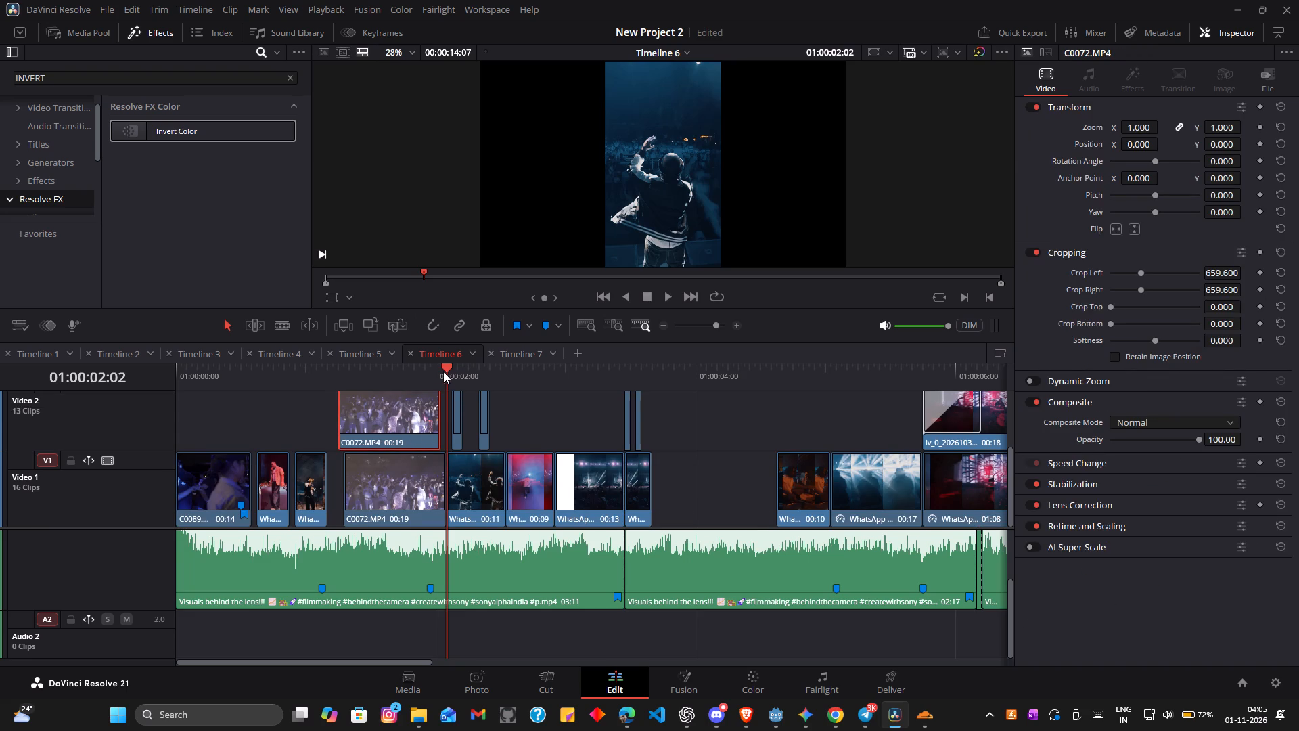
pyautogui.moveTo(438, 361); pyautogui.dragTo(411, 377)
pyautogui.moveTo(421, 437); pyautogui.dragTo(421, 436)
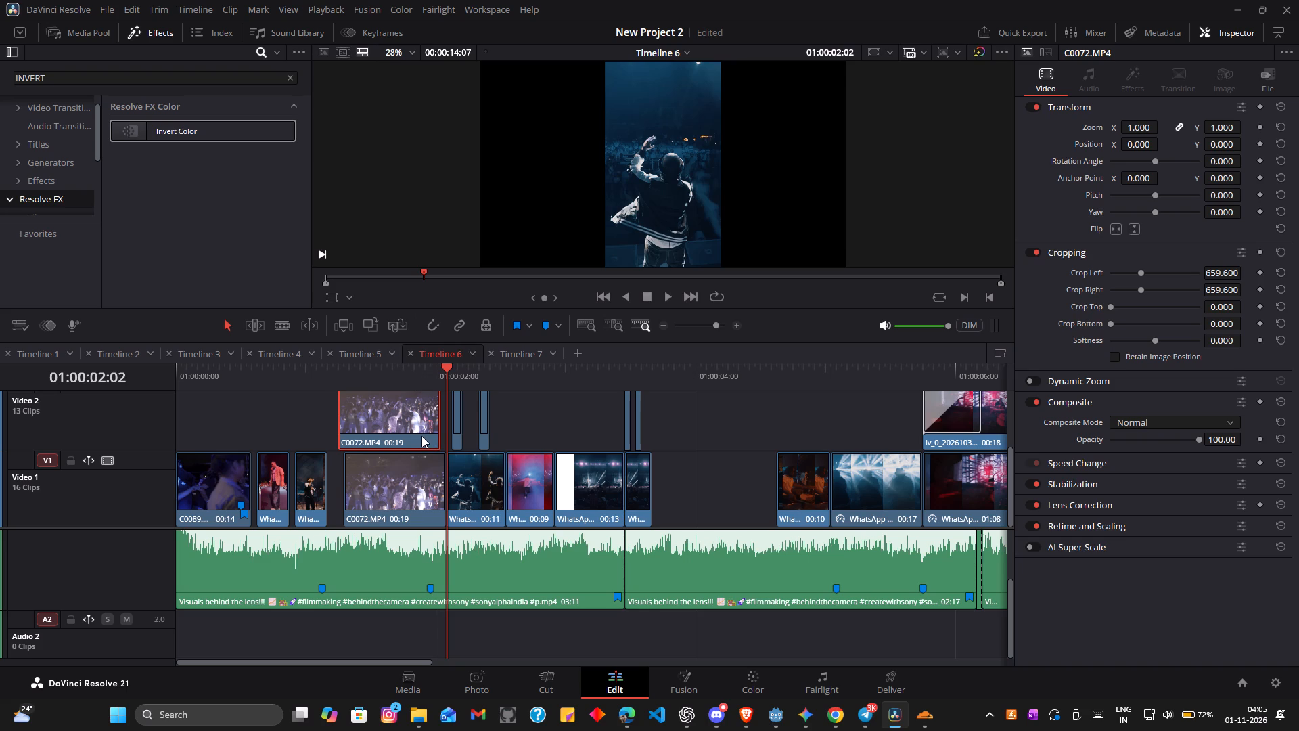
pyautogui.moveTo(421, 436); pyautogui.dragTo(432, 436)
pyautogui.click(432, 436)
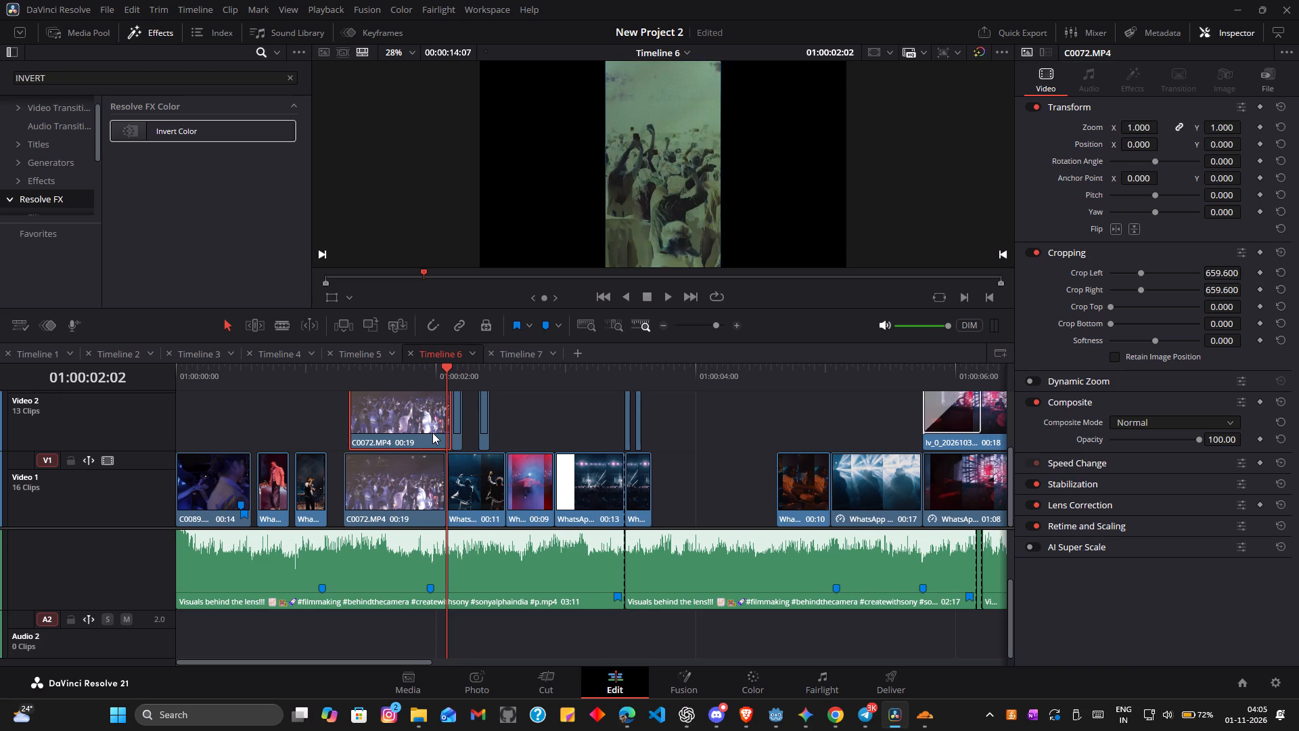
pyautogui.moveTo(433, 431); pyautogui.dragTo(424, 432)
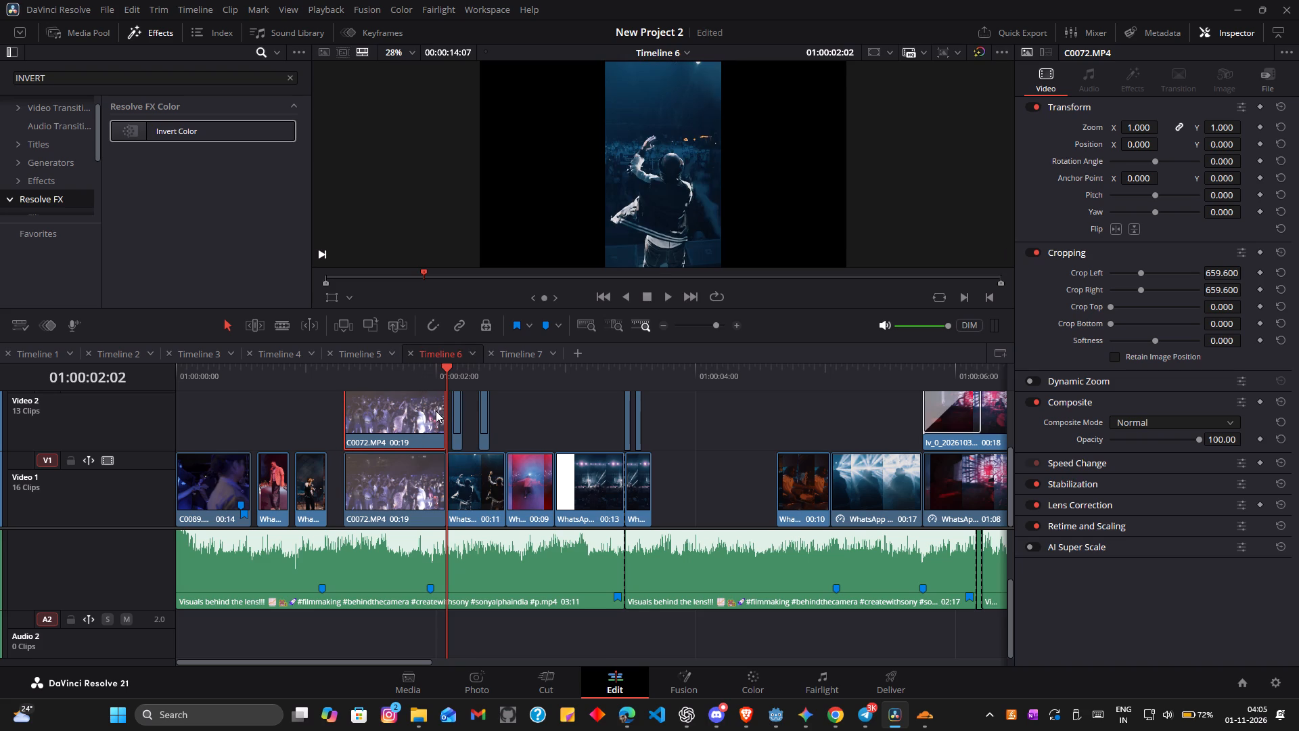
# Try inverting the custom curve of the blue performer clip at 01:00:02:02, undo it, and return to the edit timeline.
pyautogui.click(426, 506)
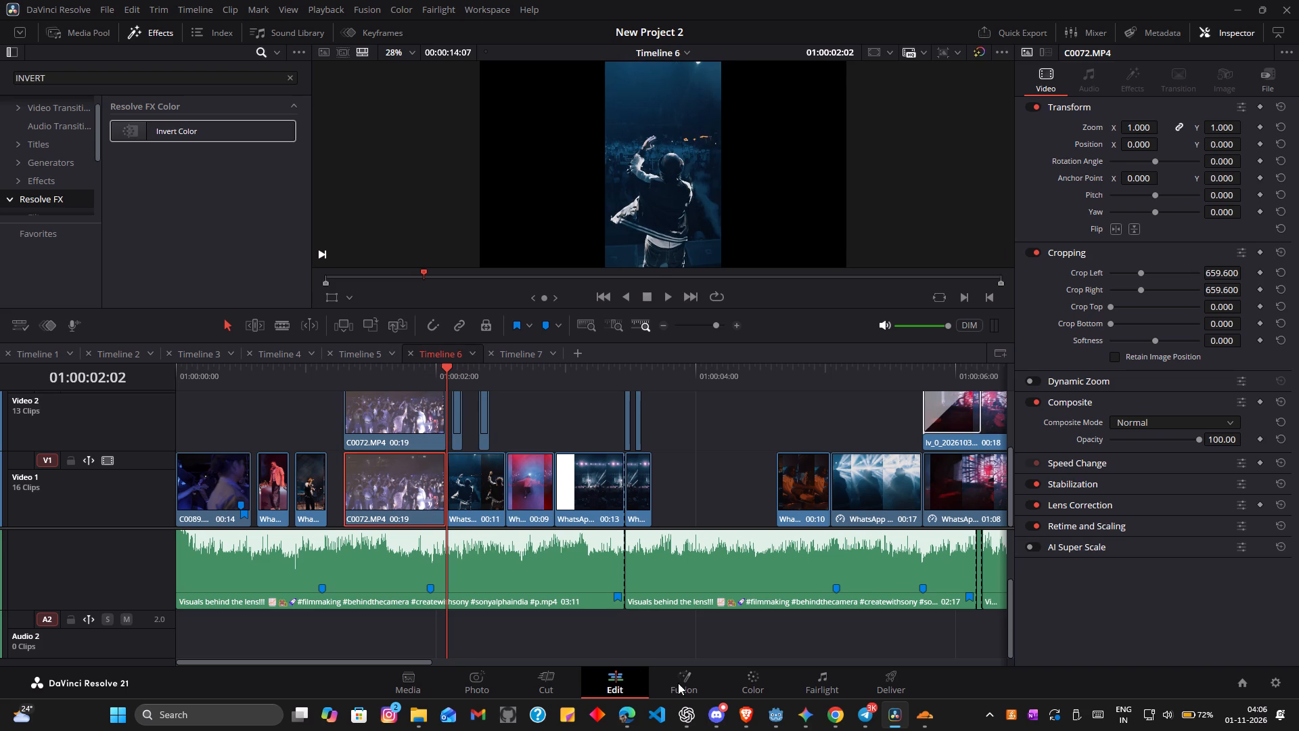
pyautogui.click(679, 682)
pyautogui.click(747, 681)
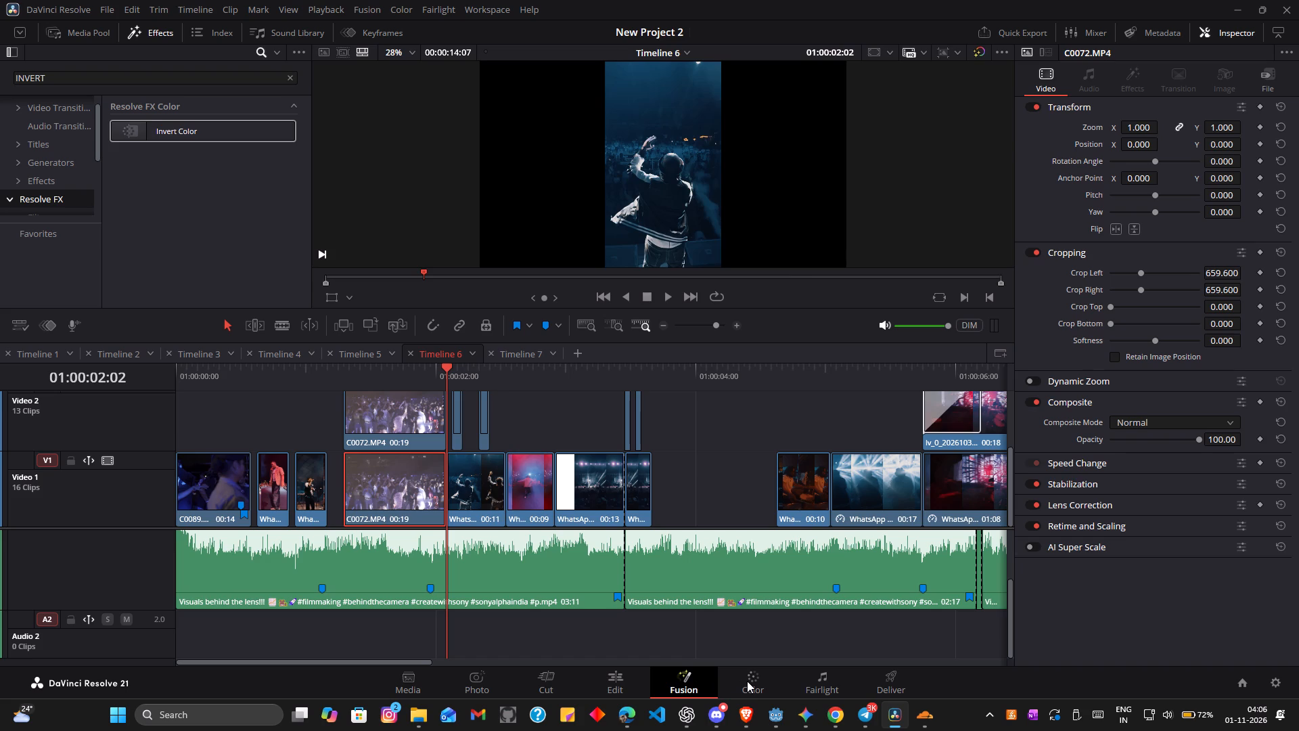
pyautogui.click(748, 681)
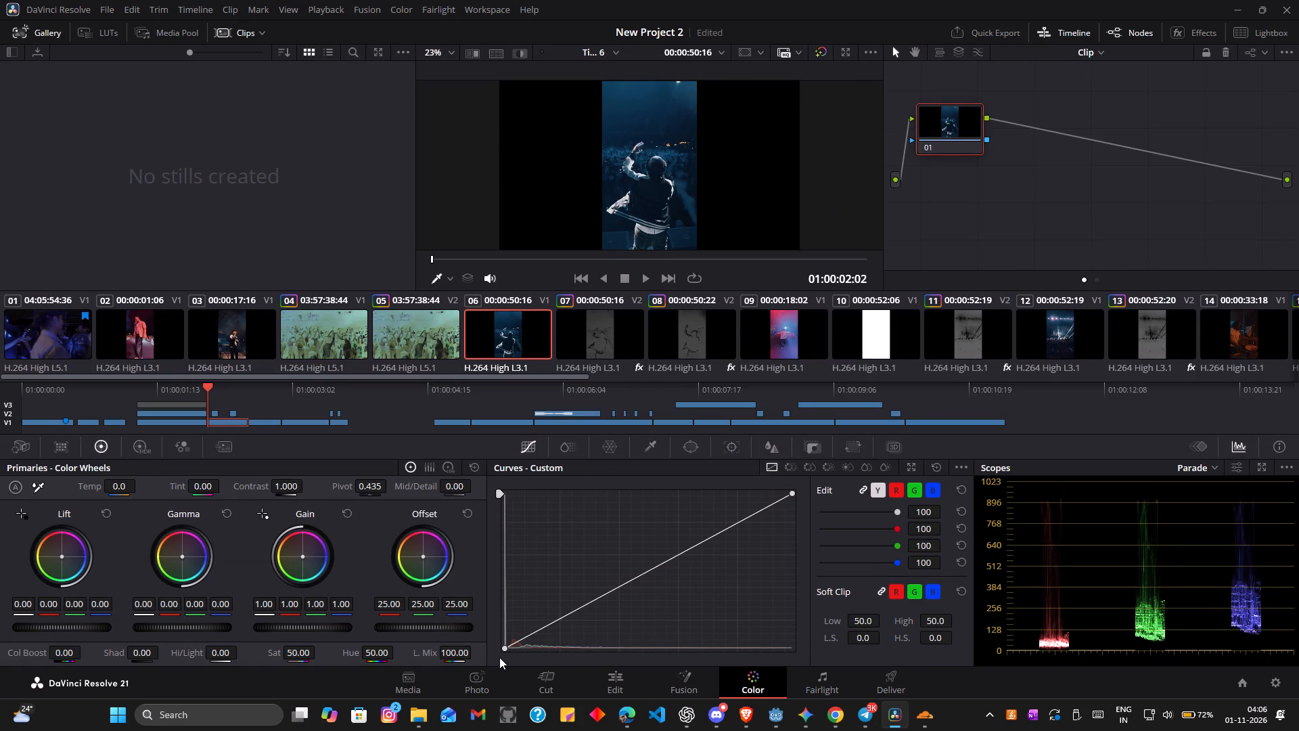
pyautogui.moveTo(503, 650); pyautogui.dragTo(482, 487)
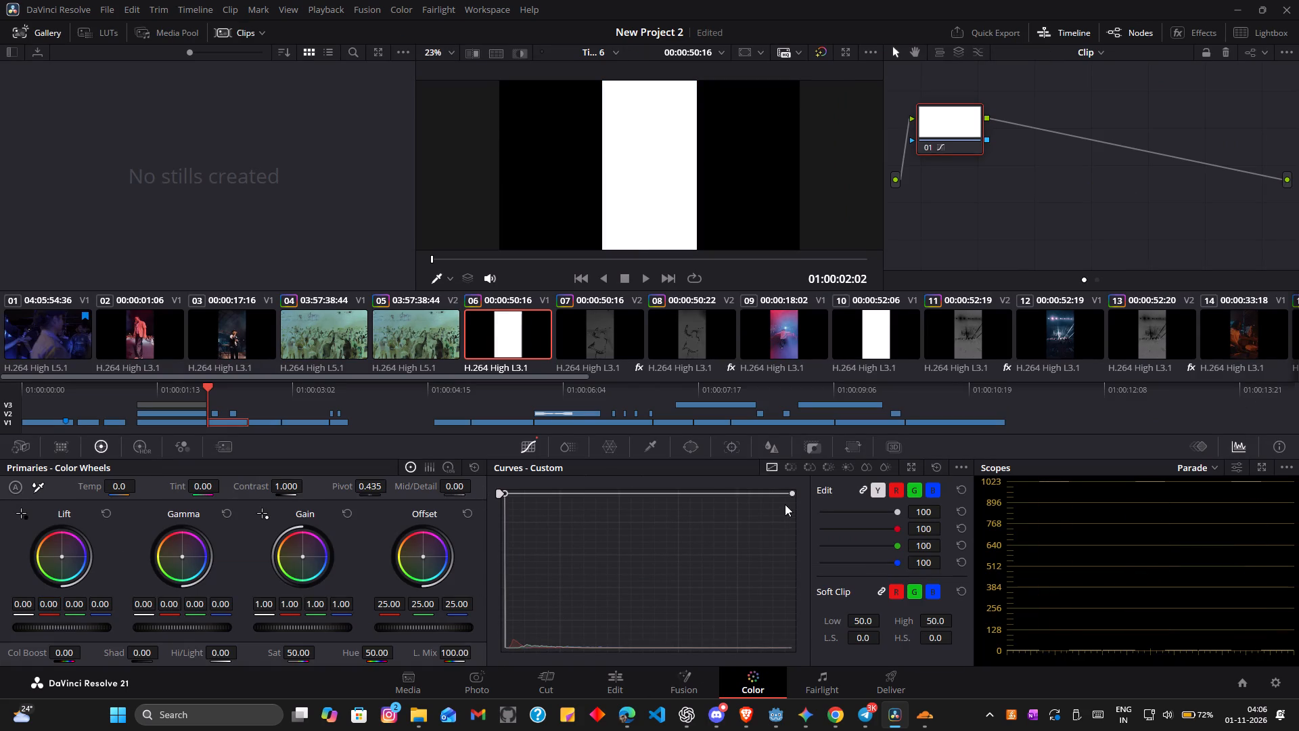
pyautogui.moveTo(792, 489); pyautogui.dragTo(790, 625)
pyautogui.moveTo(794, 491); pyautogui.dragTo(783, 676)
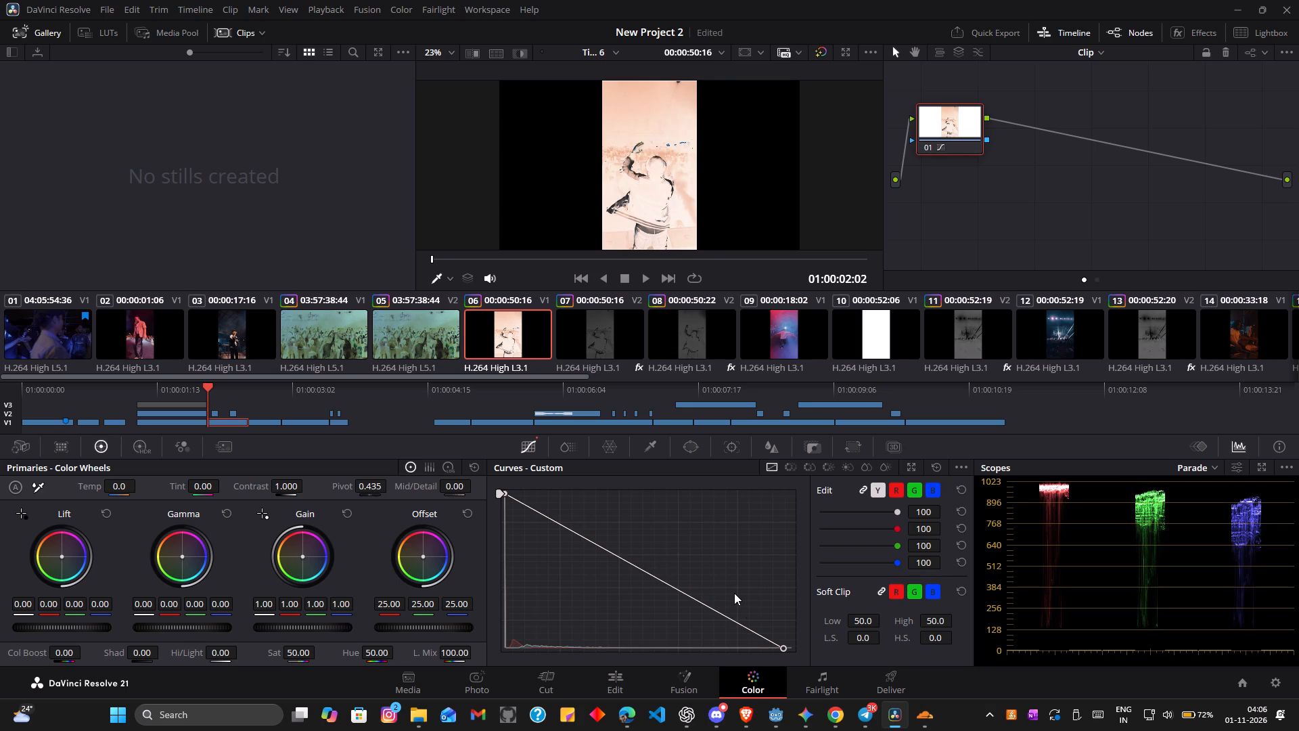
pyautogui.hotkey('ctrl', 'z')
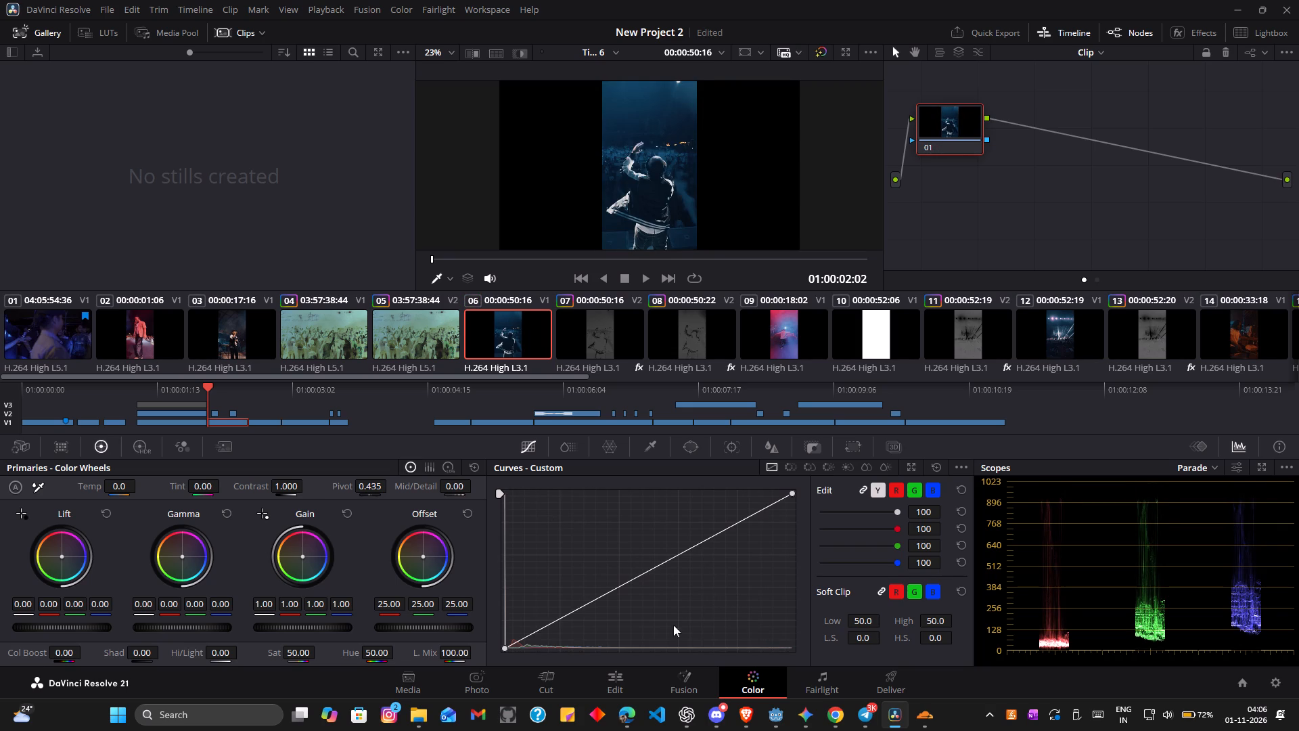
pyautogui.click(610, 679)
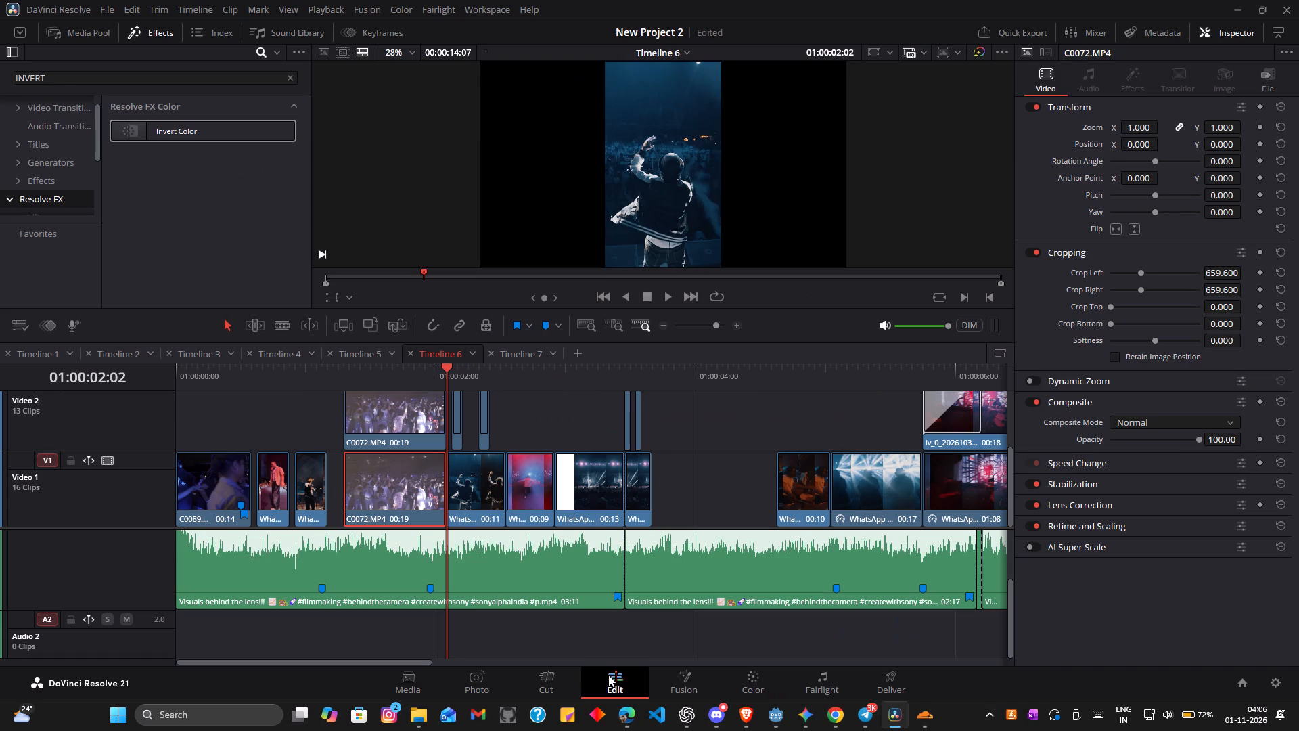
# Scrub through the stacked C0072.MP4 crowd clips between about 01:00:01:11 and 01:00:01:22 to examine their inverted look.
pyautogui.moveTo(447, 367); pyautogui.dragTo(367, 369)
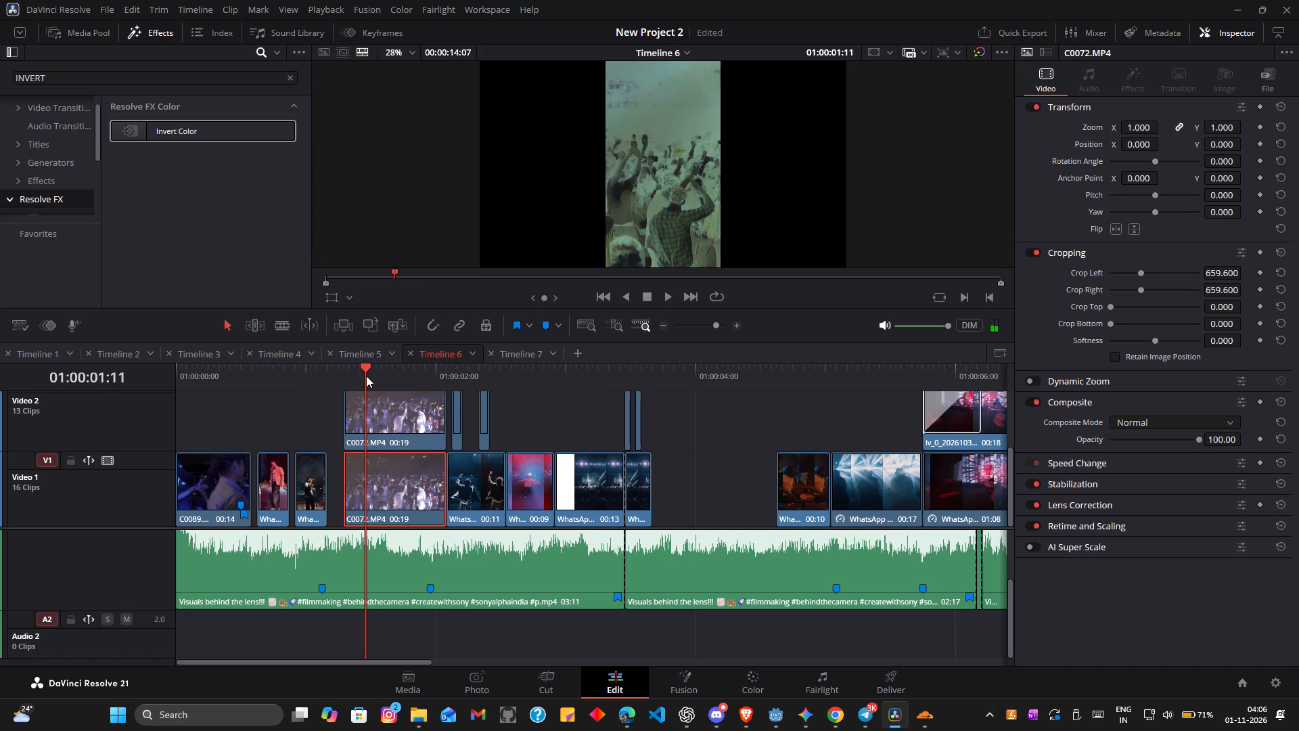
pyautogui.moveTo(367, 368); pyautogui.dragTo(353, 371)
pyautogui.moveTo(357, 372); pyautogui.dragTo(363, 377)
pyautogui.moveTo(363, 377); pyautogui.dragTo(371, 382)
pyautogui.moveTo(377, 382); pyautogui.dragTo(403, 389)
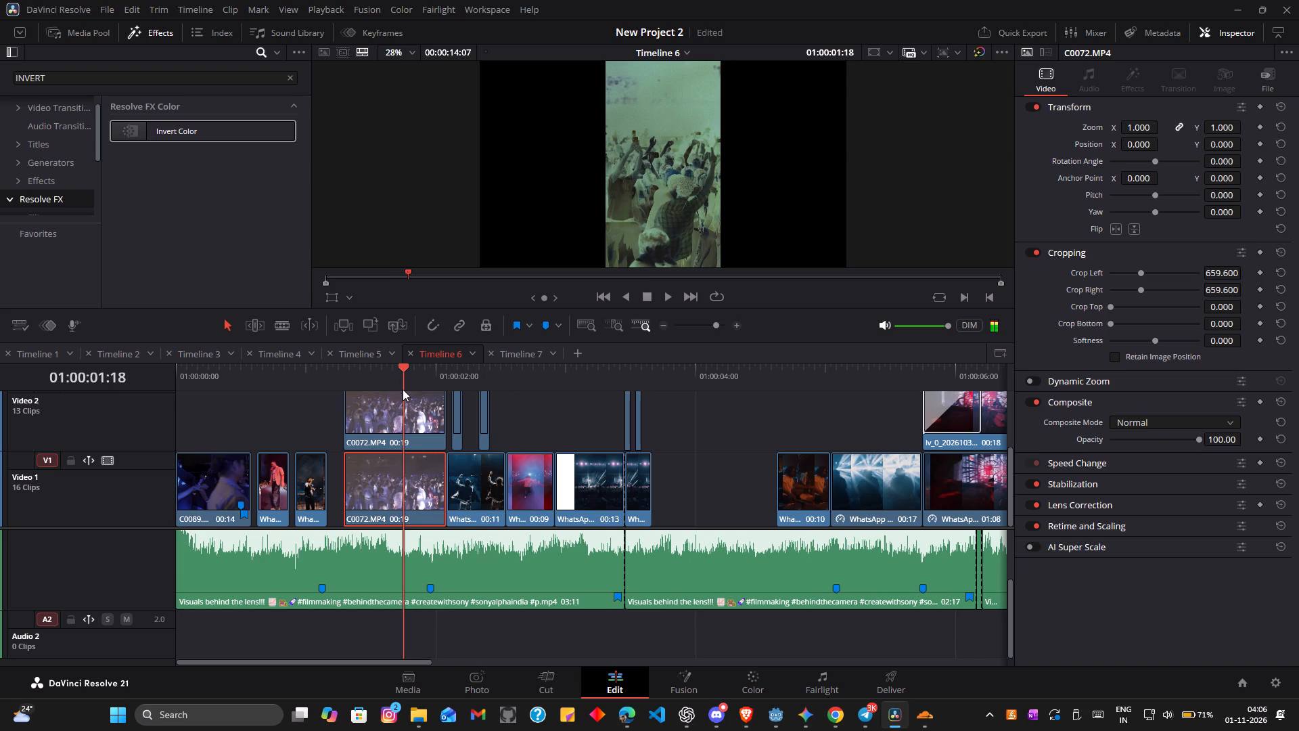
pyautogui.moveTo(403, 389); pyautogui.dragTo(366, 390)
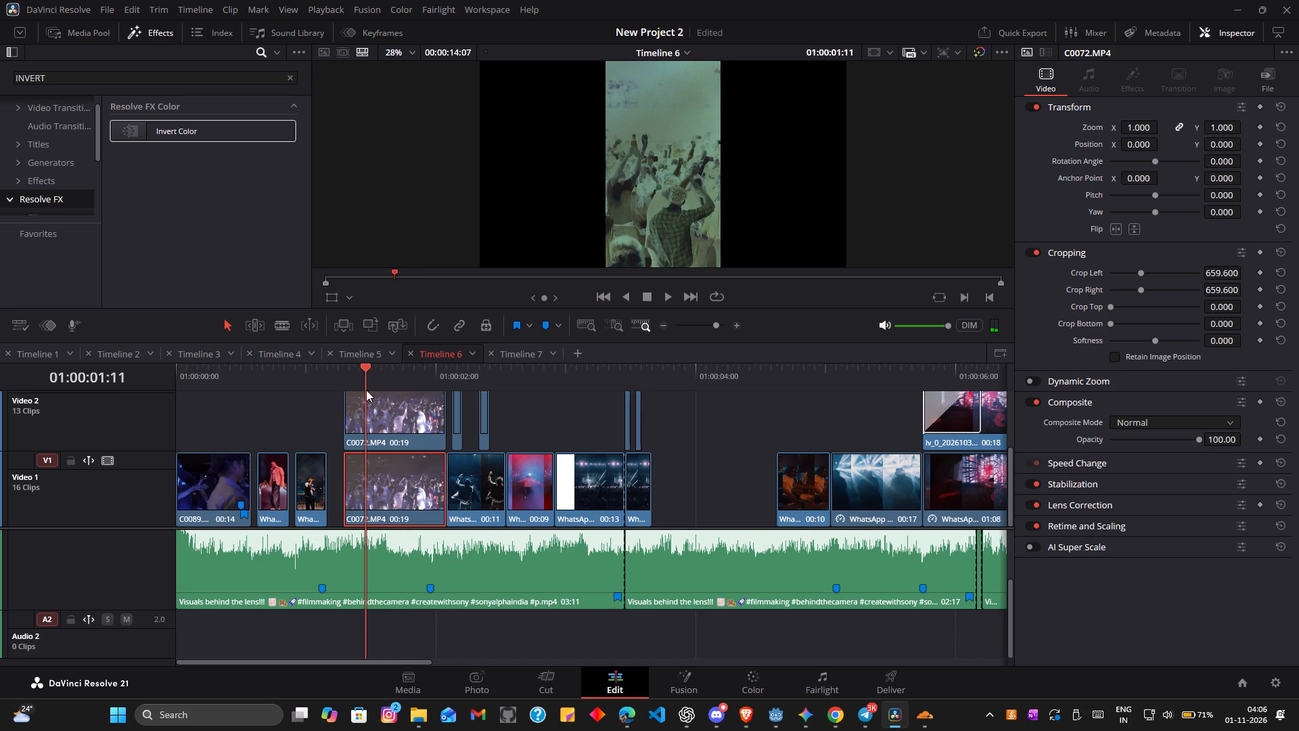
pyautogui.moveTo(366, 390); pyautogui.dragTo(434, 408)
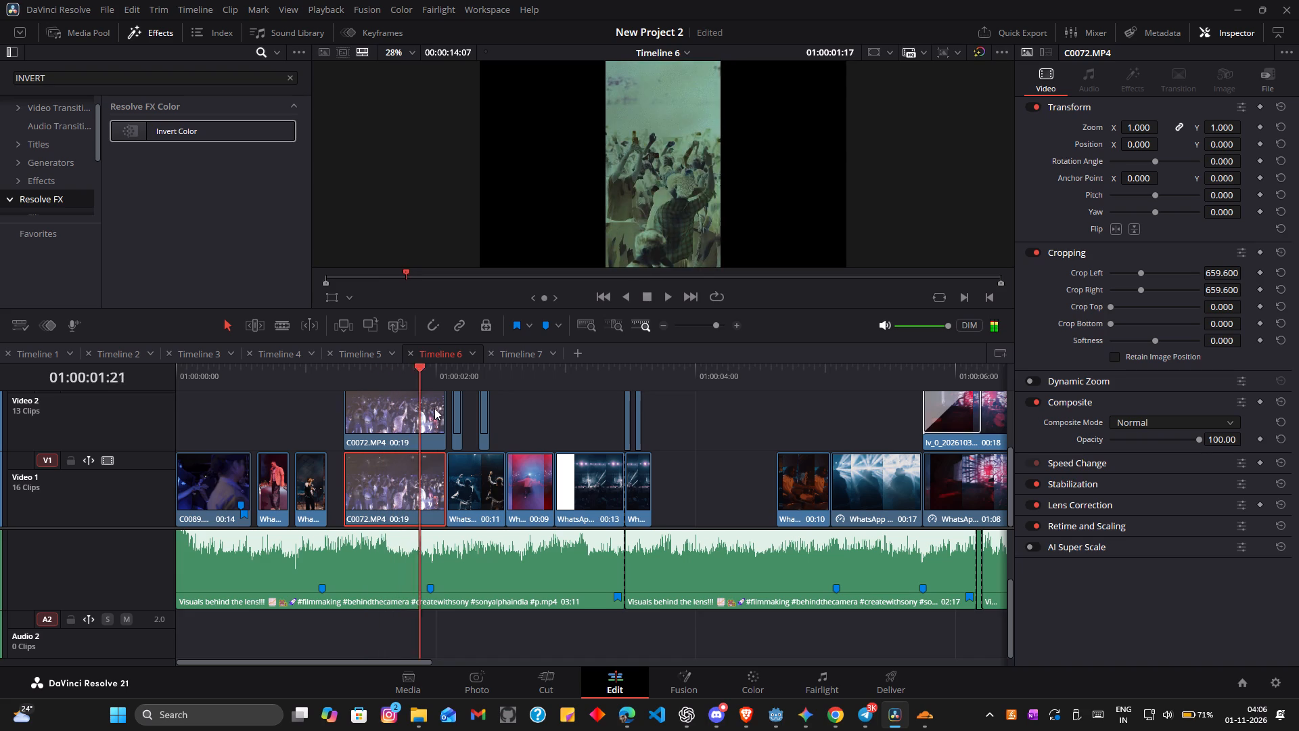
pyautogui.moveTo(434, 408); pyautogui.dragTo(426, 415)
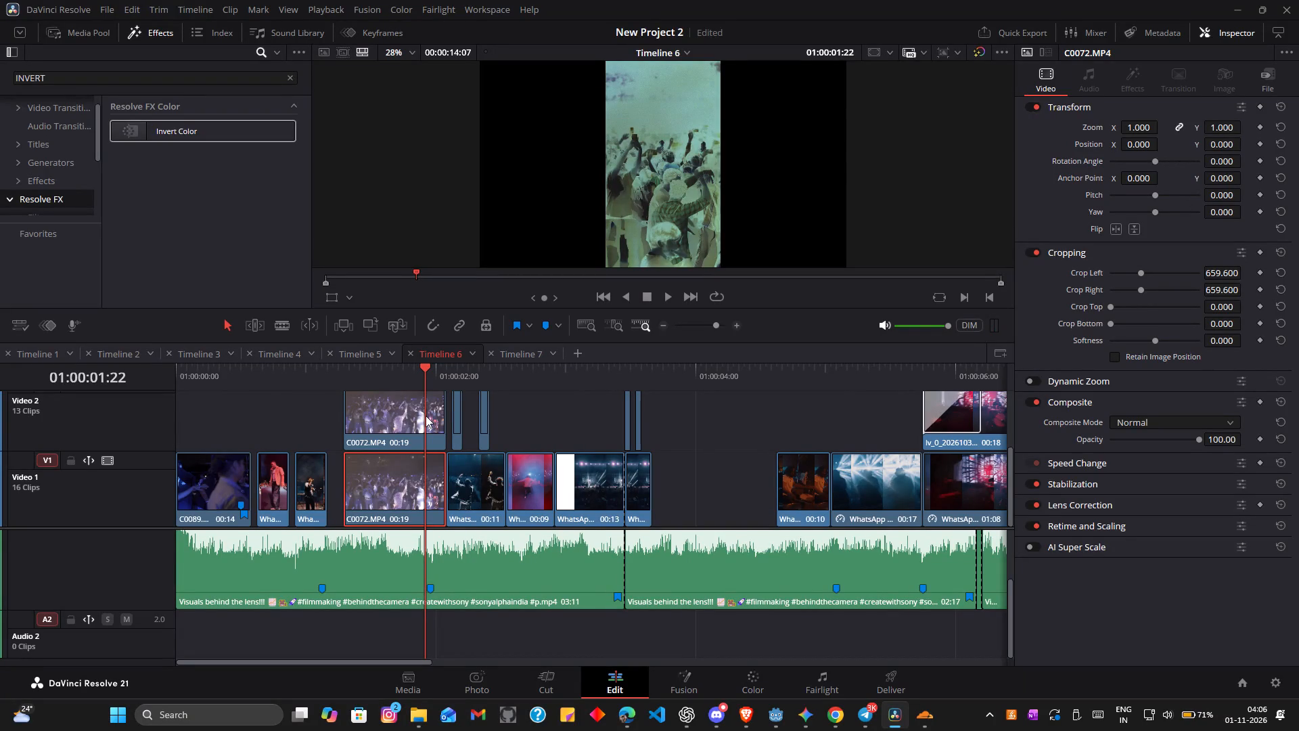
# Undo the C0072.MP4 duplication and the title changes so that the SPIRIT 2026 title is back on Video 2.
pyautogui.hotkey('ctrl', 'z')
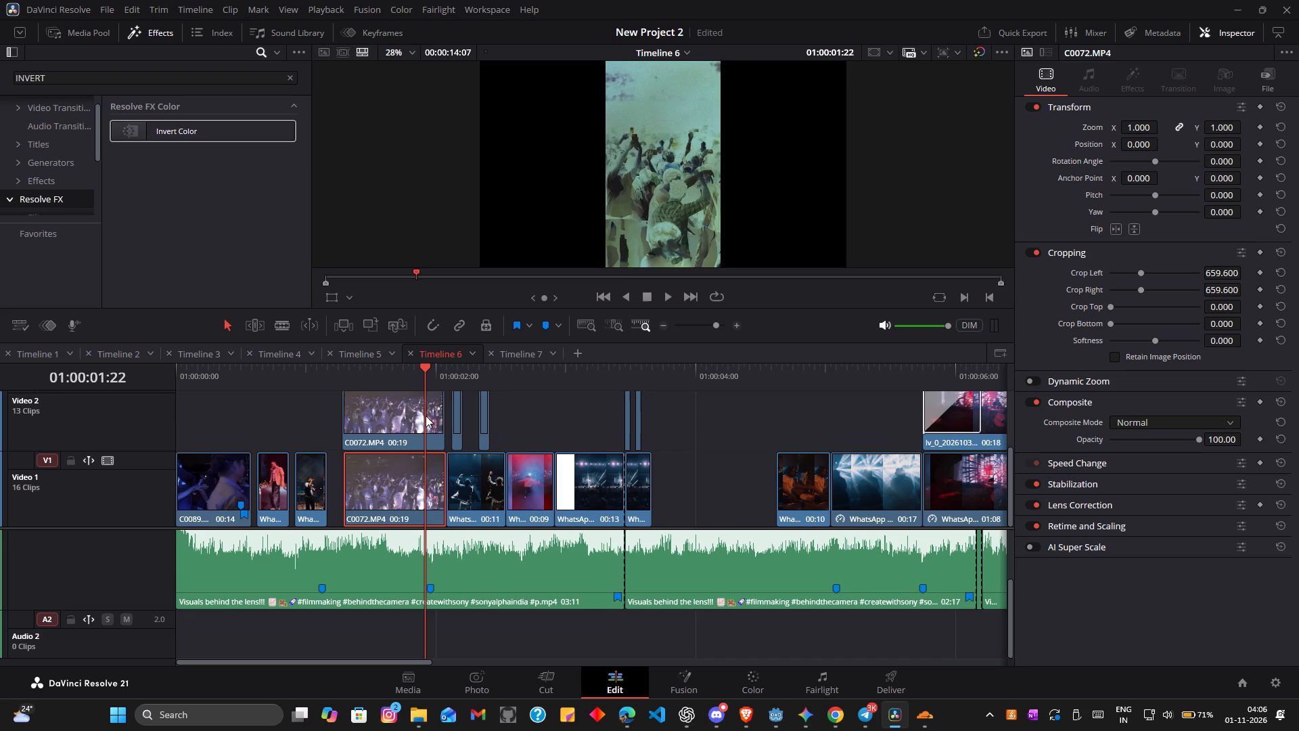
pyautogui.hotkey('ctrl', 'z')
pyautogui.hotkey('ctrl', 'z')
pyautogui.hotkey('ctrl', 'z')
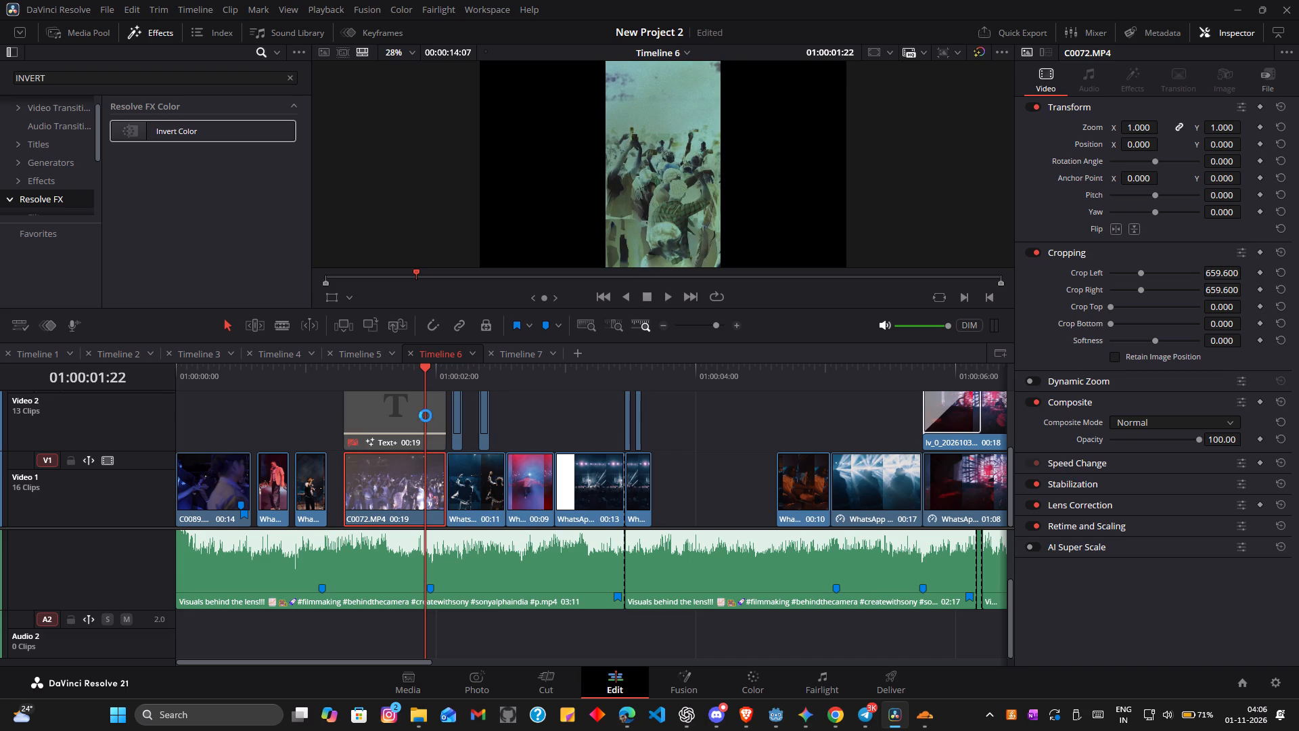
# Reshape the C0072.MP4 crowd clip's custom curve into a rising diagonal to remove the inversion, and return to the edit timeline.
pyautogui.click(688, 661)
pyautogui.click(689, 673)
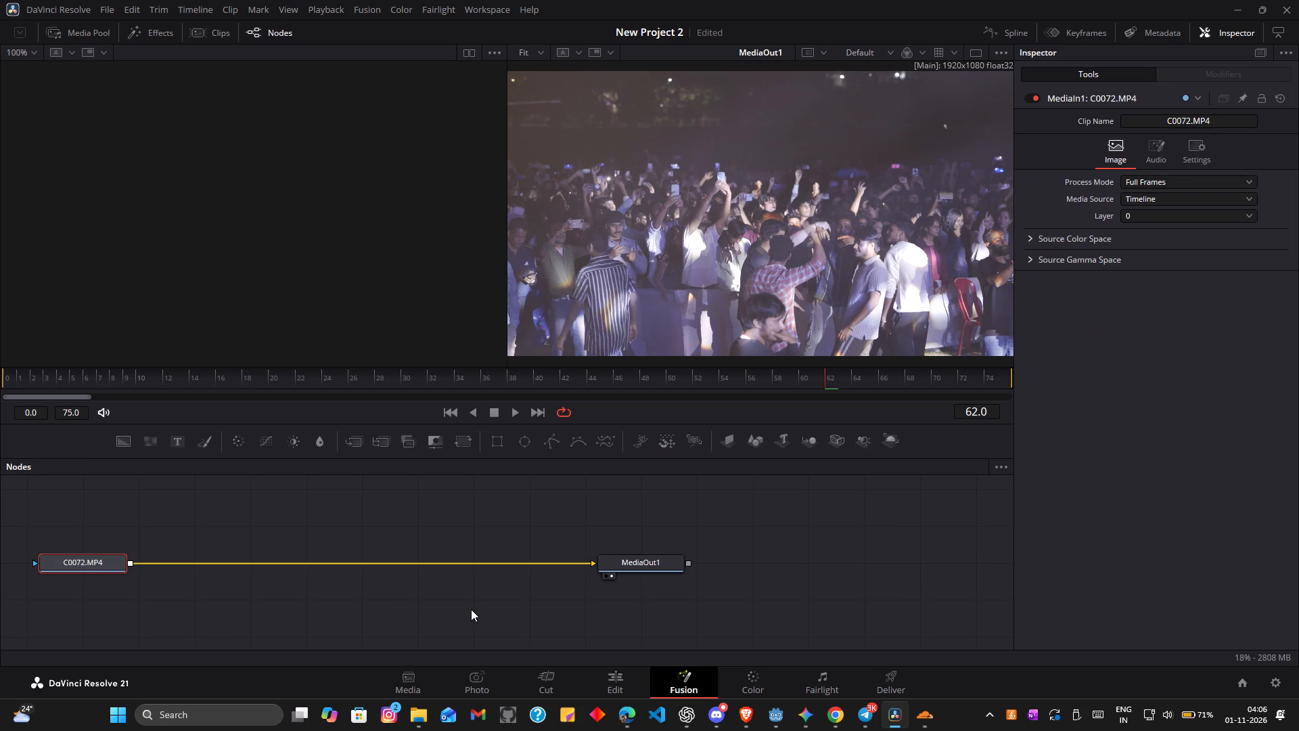
pyautogui.click(771, 686)
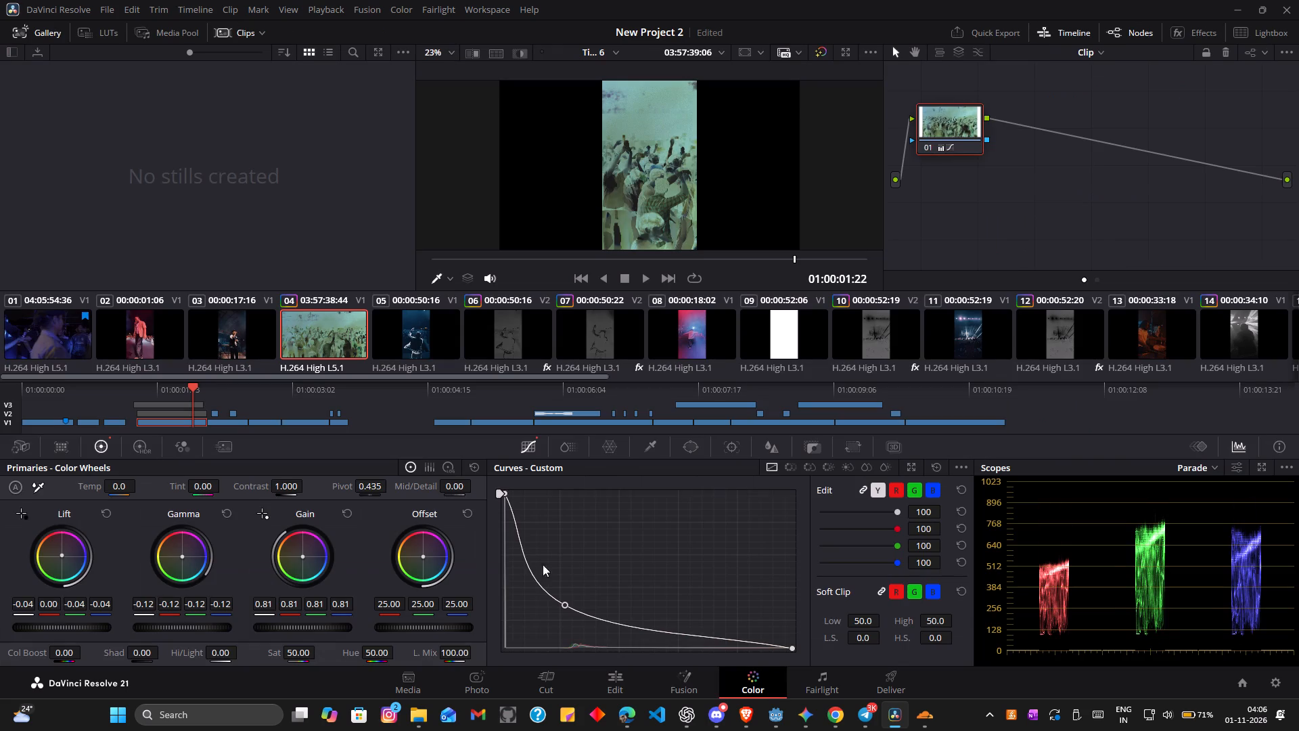
pyautogui.moveTo(562, 602); pyautogui.dragTo(636, 569)
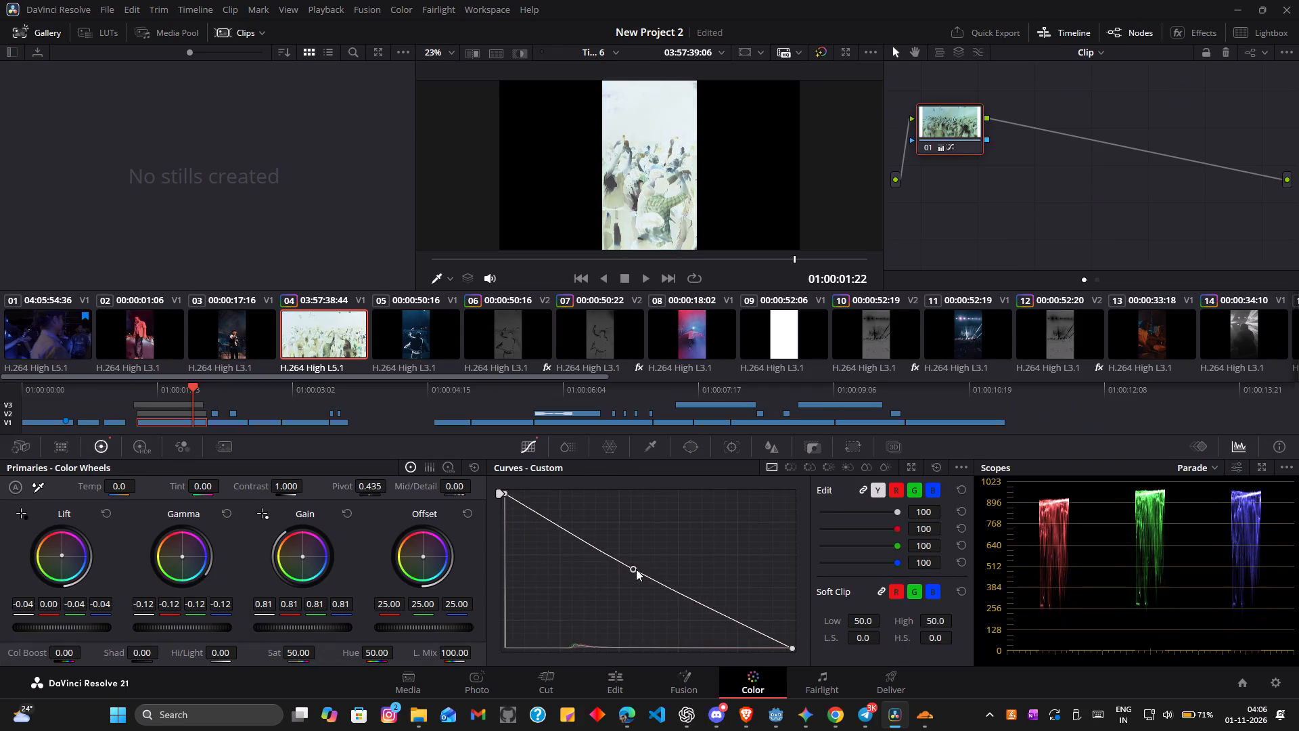
pyautogui.moveTo(636, 569); pyautogui.dragTo(657, 571)
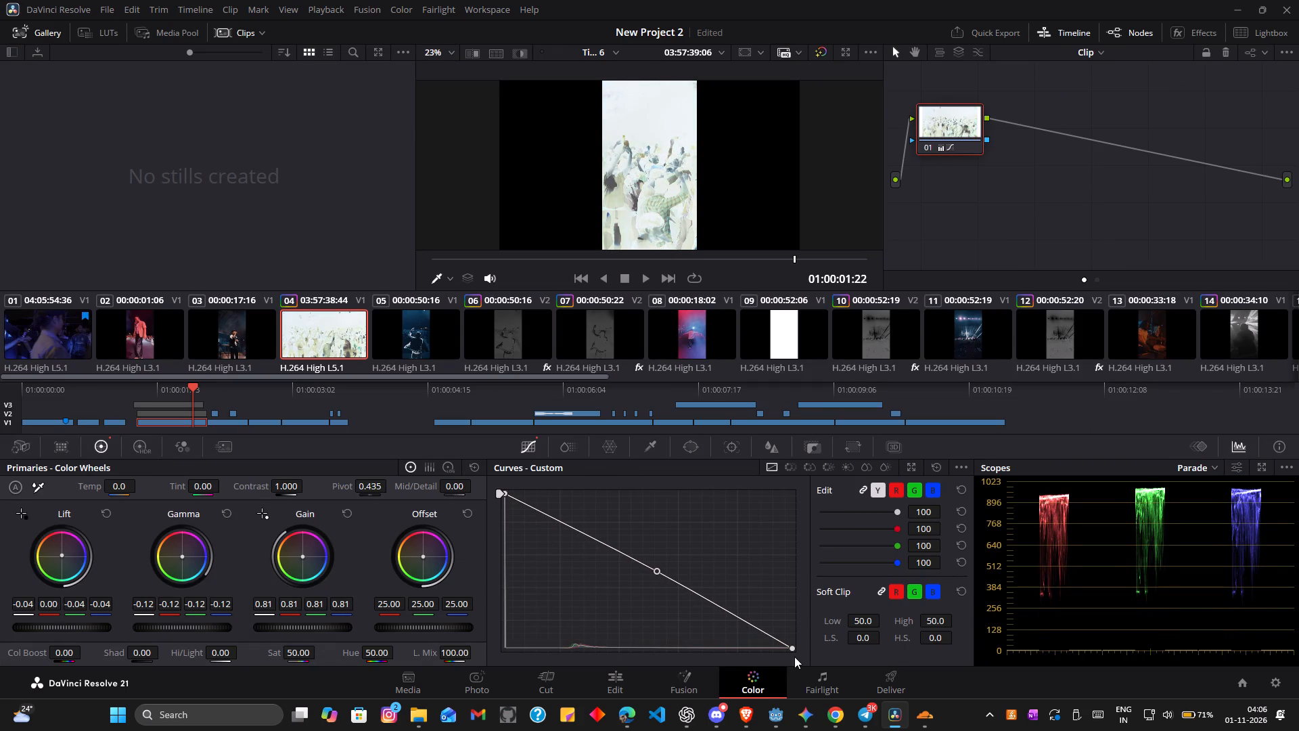
pyautogui.moveTo(789, 654); pyautogui.dragTo(778, 527)
pyautogui.moveTo(791, 649); pyautogui.dragTo(794, 578)
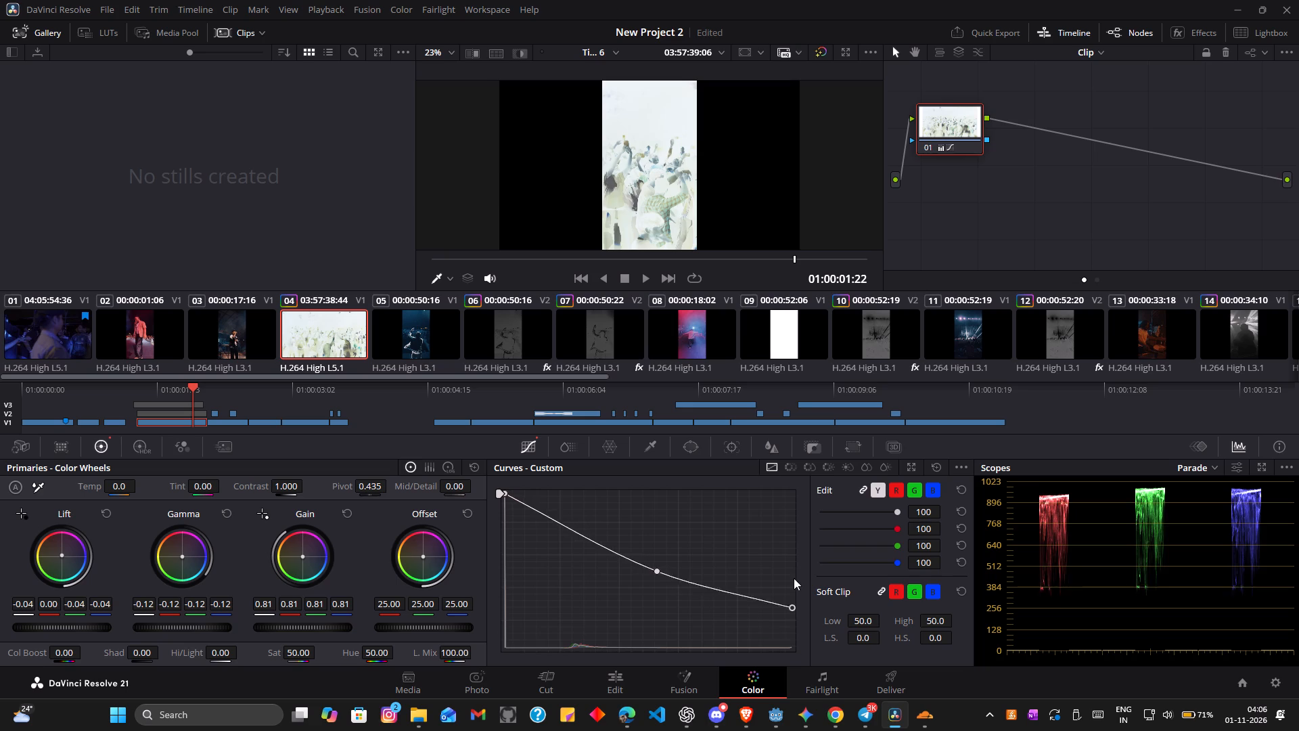
pyautogui.moveTo(794, 578); pyautogui.dragTo(796, 472)
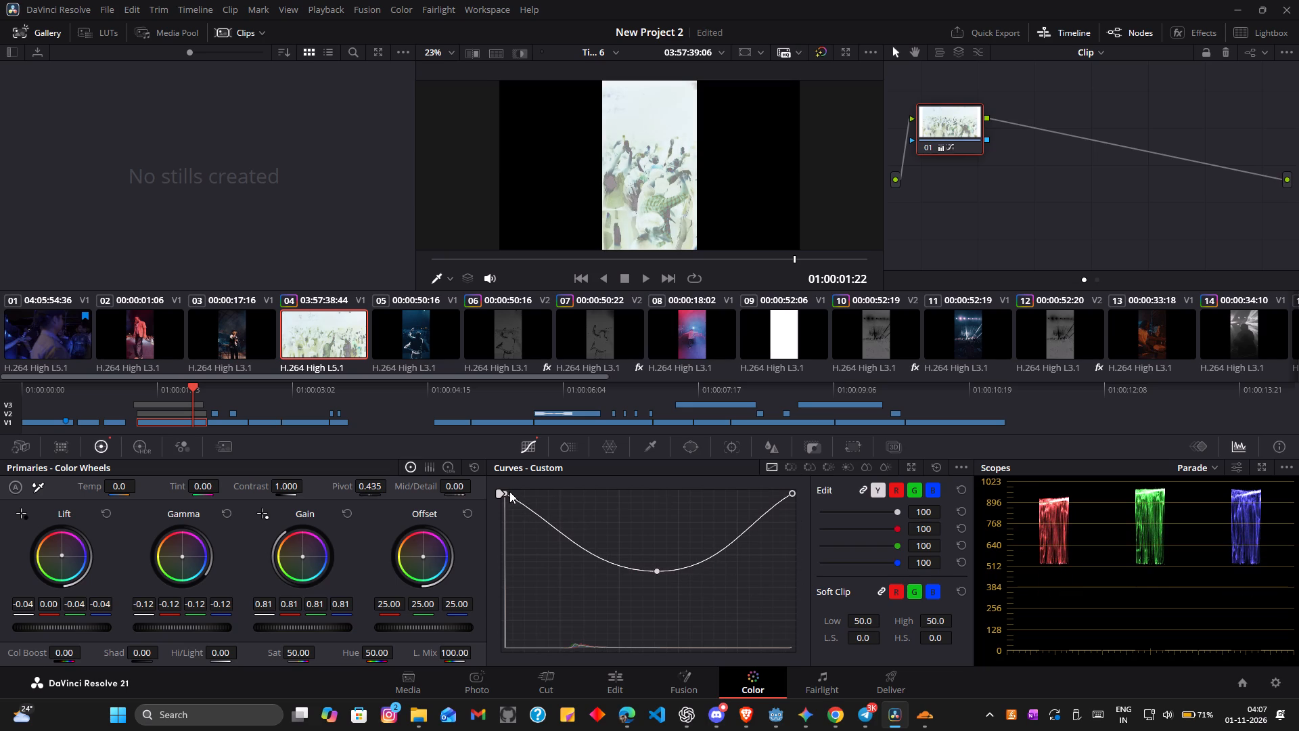
pyautogui.moveTo(503, 487); pyautogui.dragTo(497, 675)
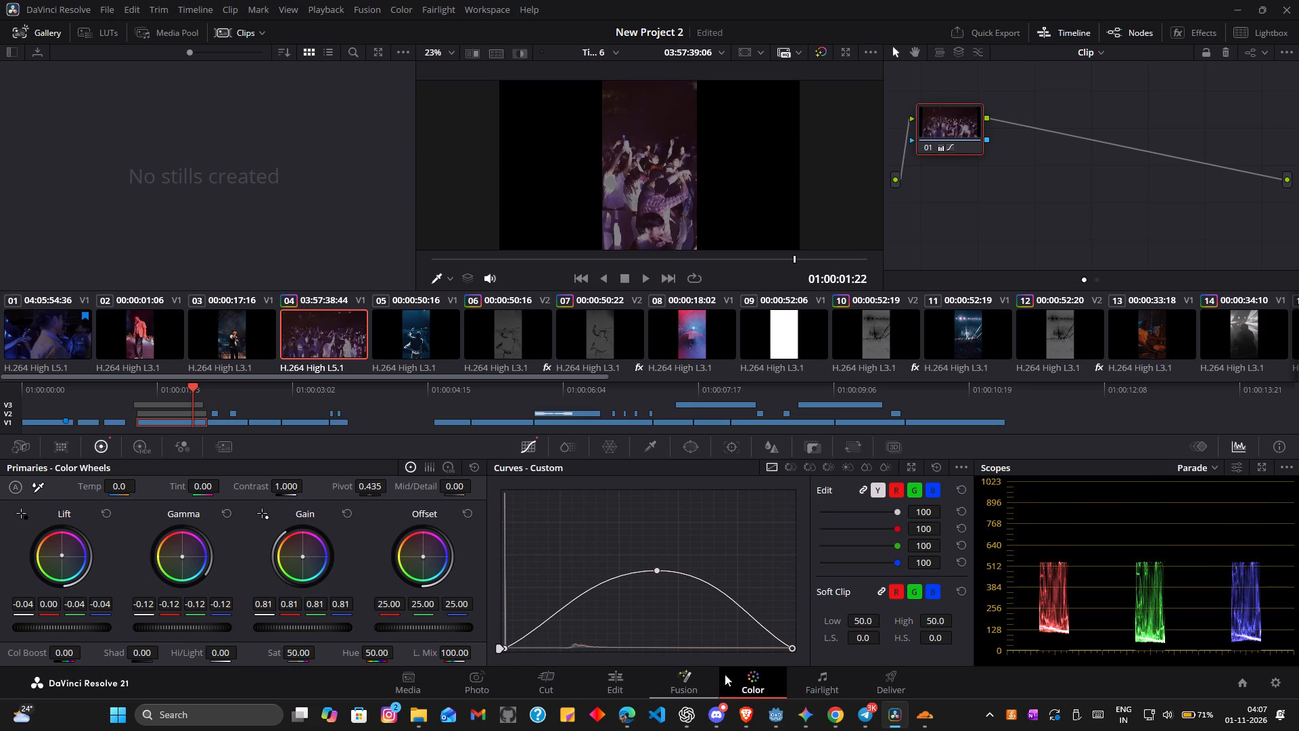
pyautogui.moveTo(792, 648); pyautogui.dragTo(791, 496)
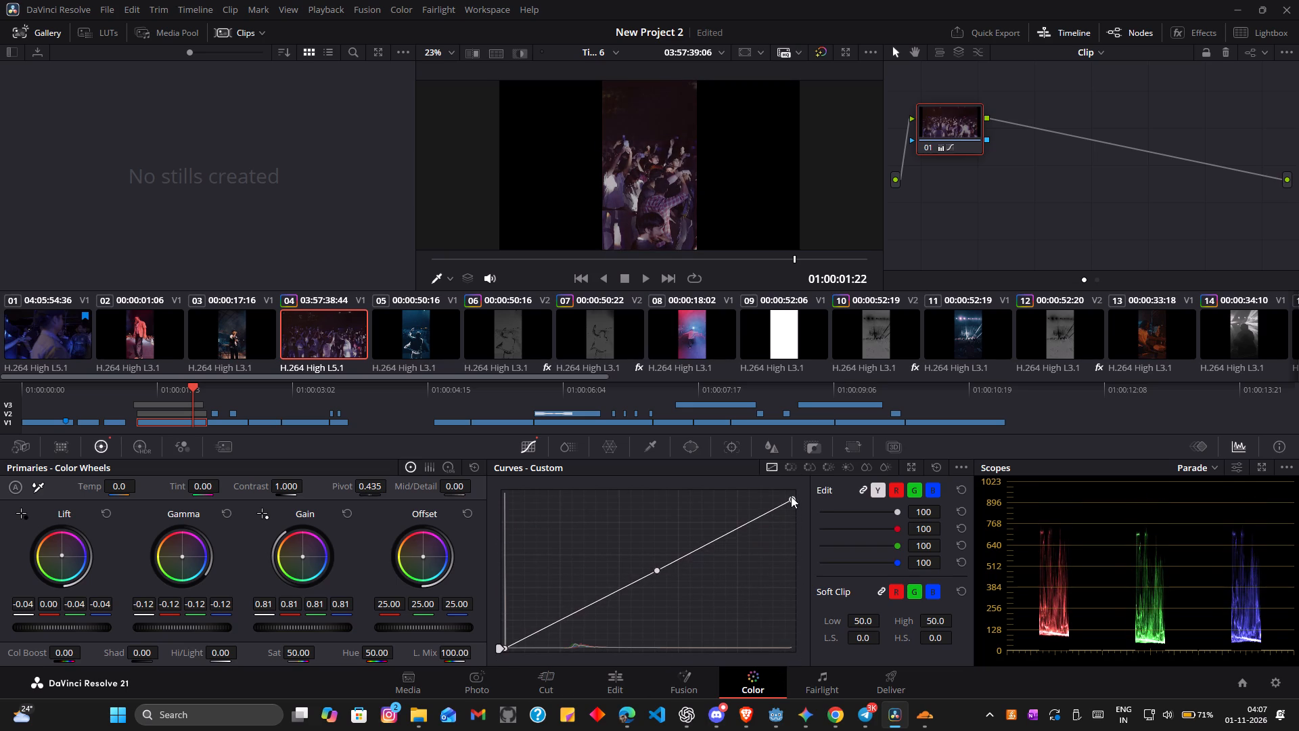
pyautogui.moveTo(791, 496); pyautogui.dragTo(792, 489)
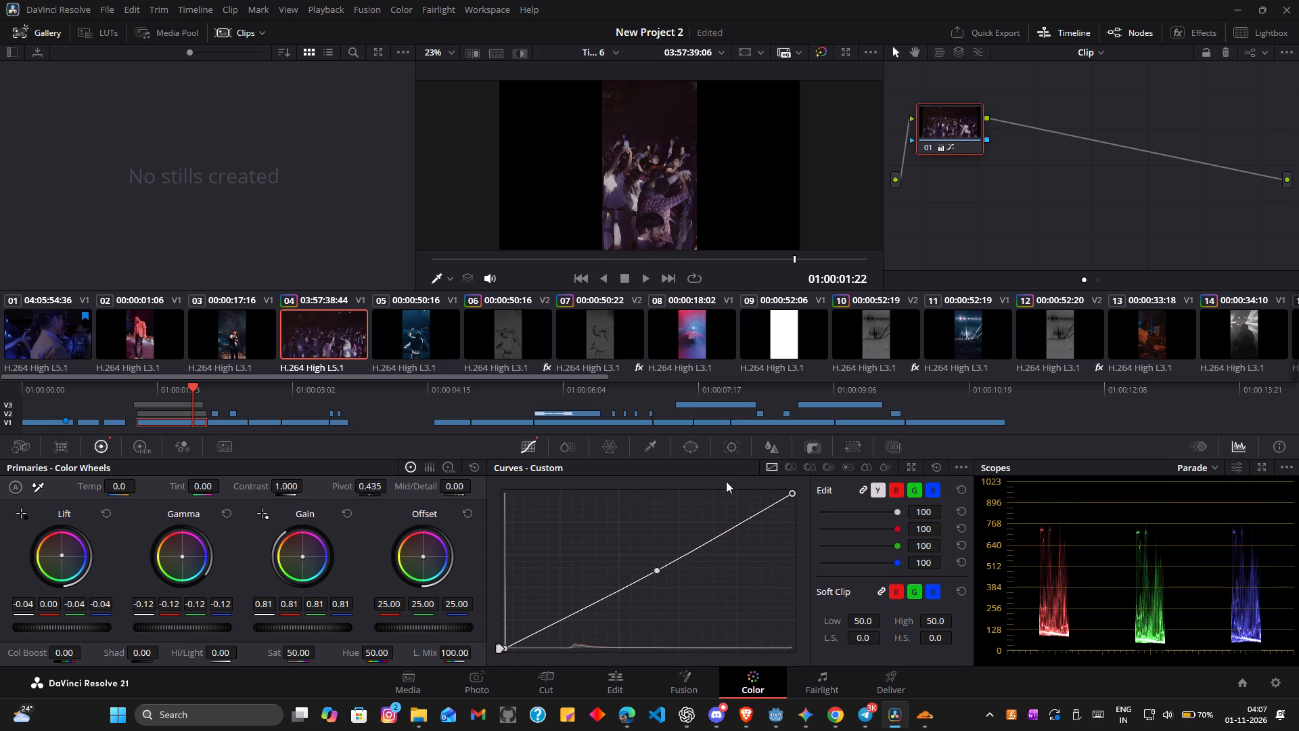
pyautogui.click(677, 680)
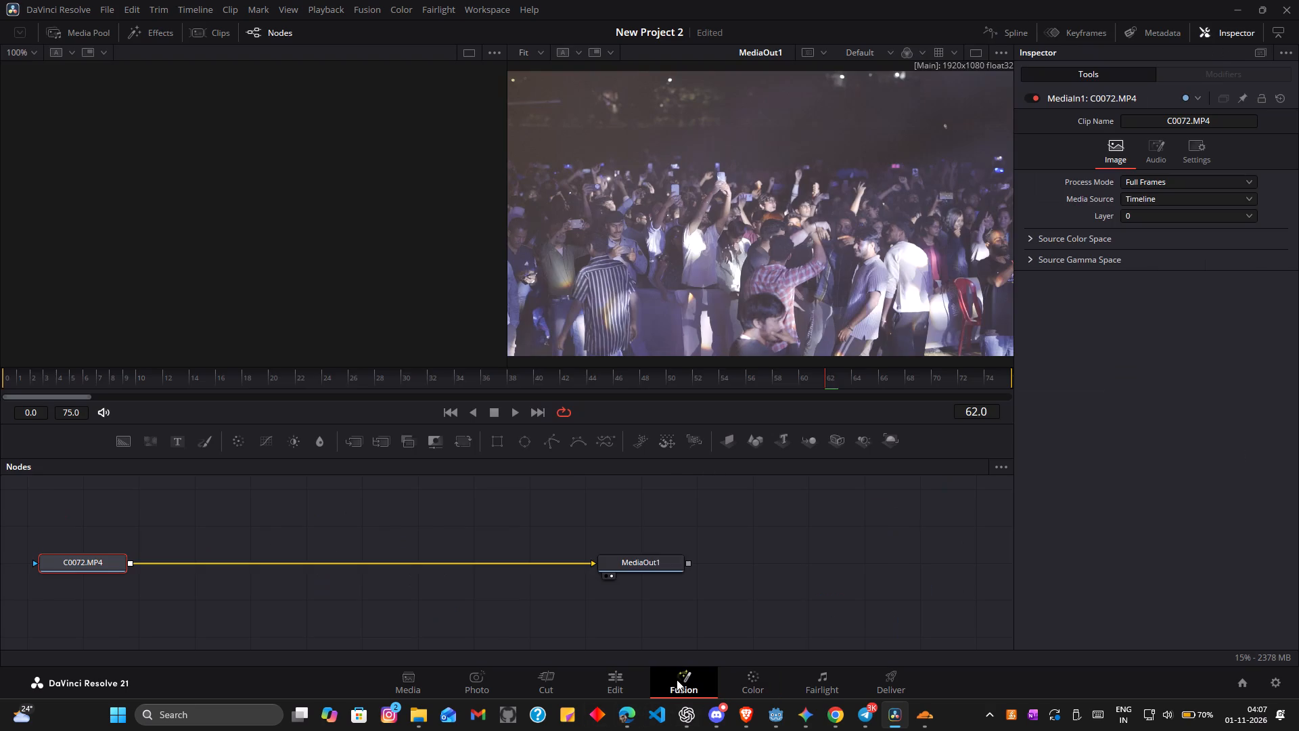
pyautogui.click(628, 673)
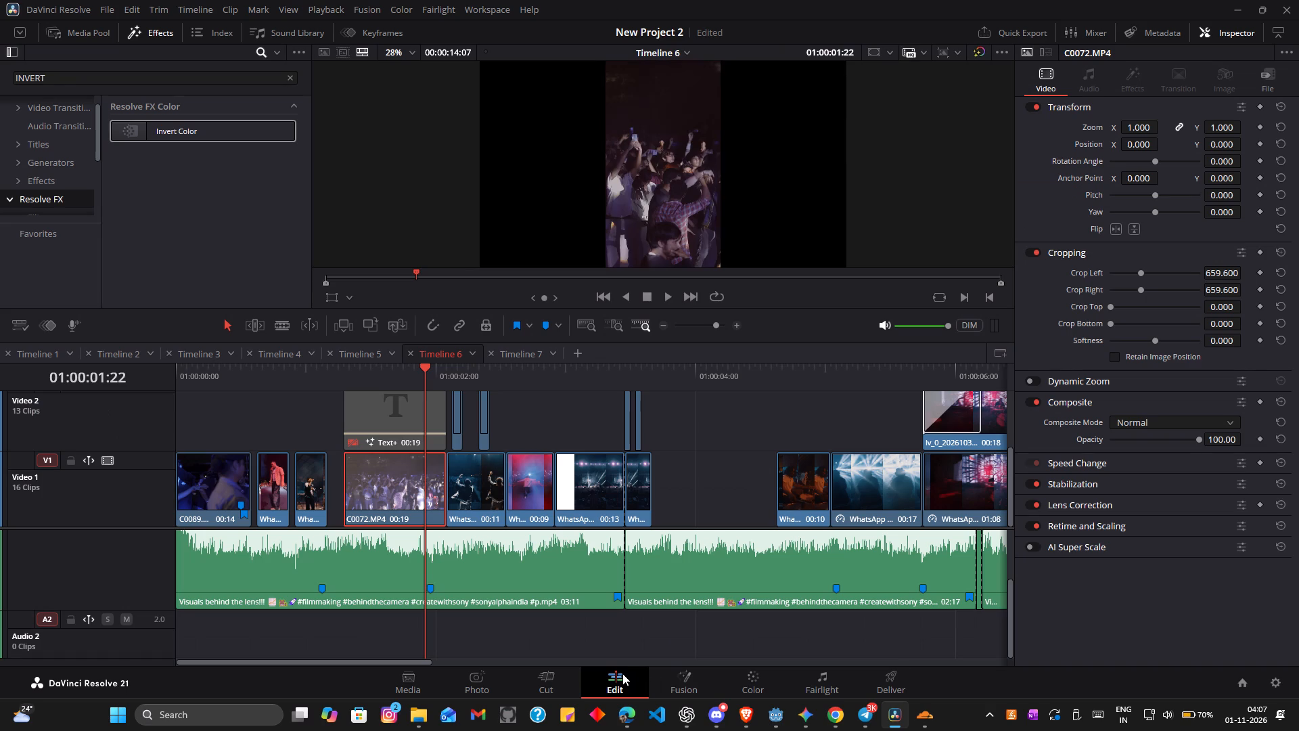
# Scrub back from about 01:00:02:08 and play Timeline 6 from its start to about 01:00:03:12 to review the opening.
pyautogui.click(481, 378)
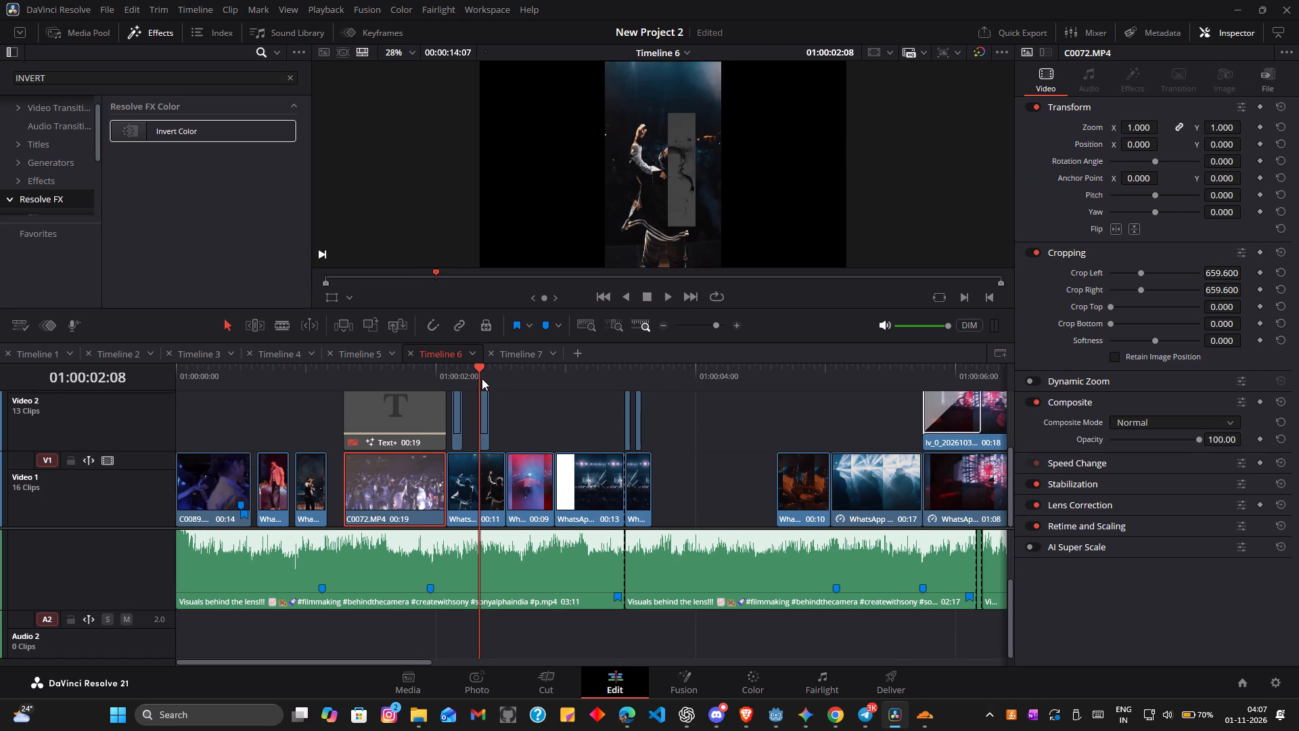
pyautogui.moveTo(484, 376); pyautogui.dragTo(480, 378)
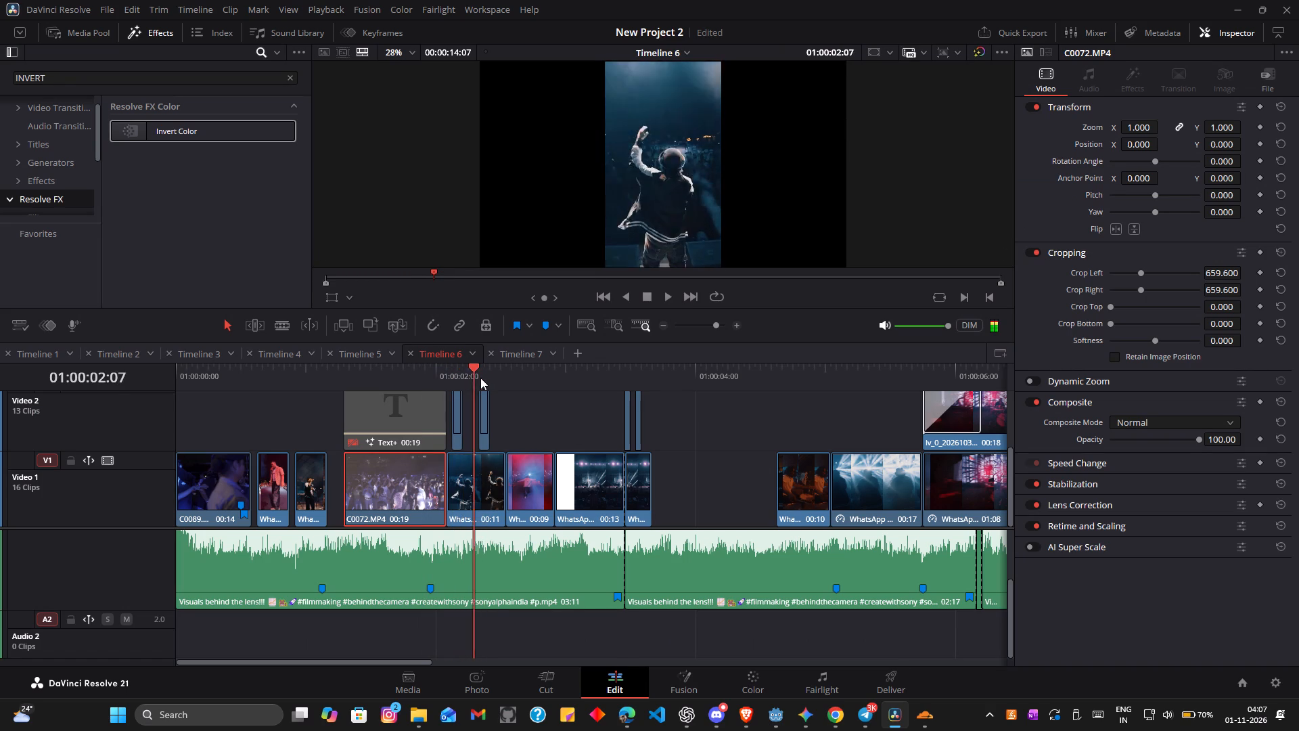
pyautogui.moveTo(480, 378); pyautogui.dragTo(426, 374)
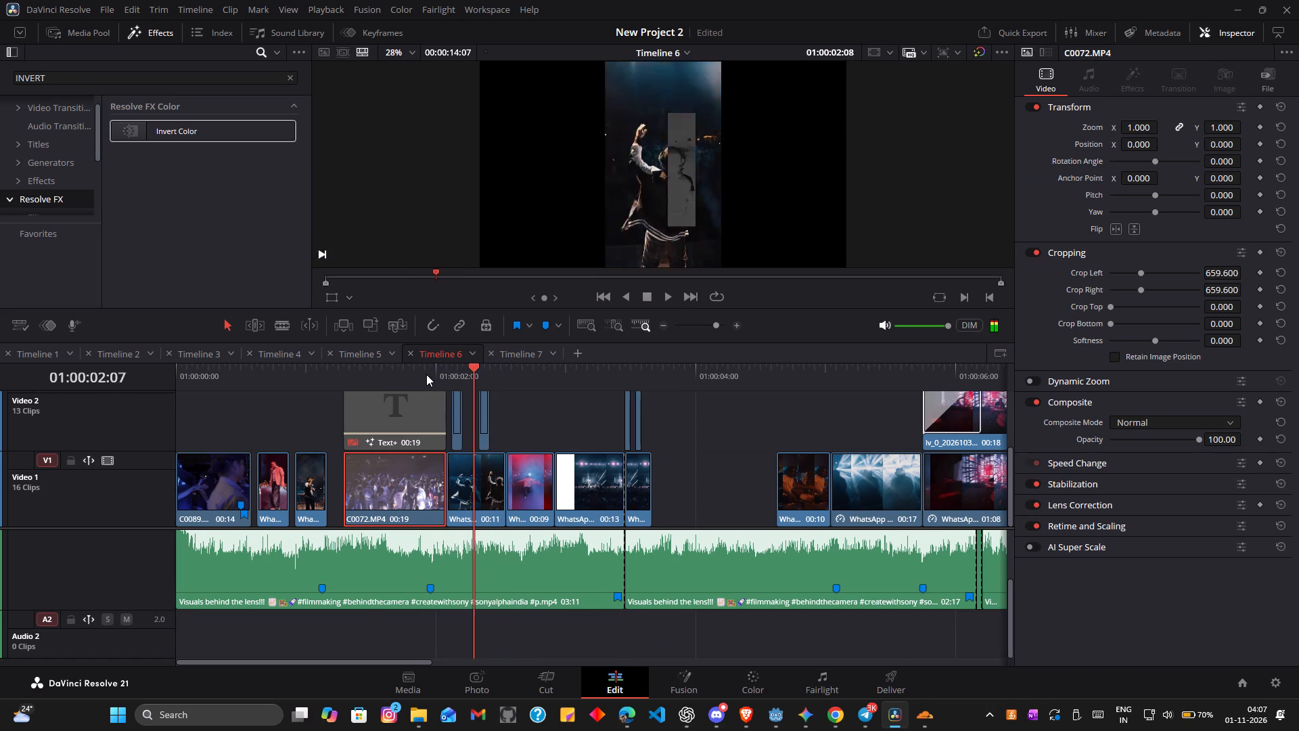
pyautogui.moveTo(426, 374); pyautogui.dragTo(368, 362)
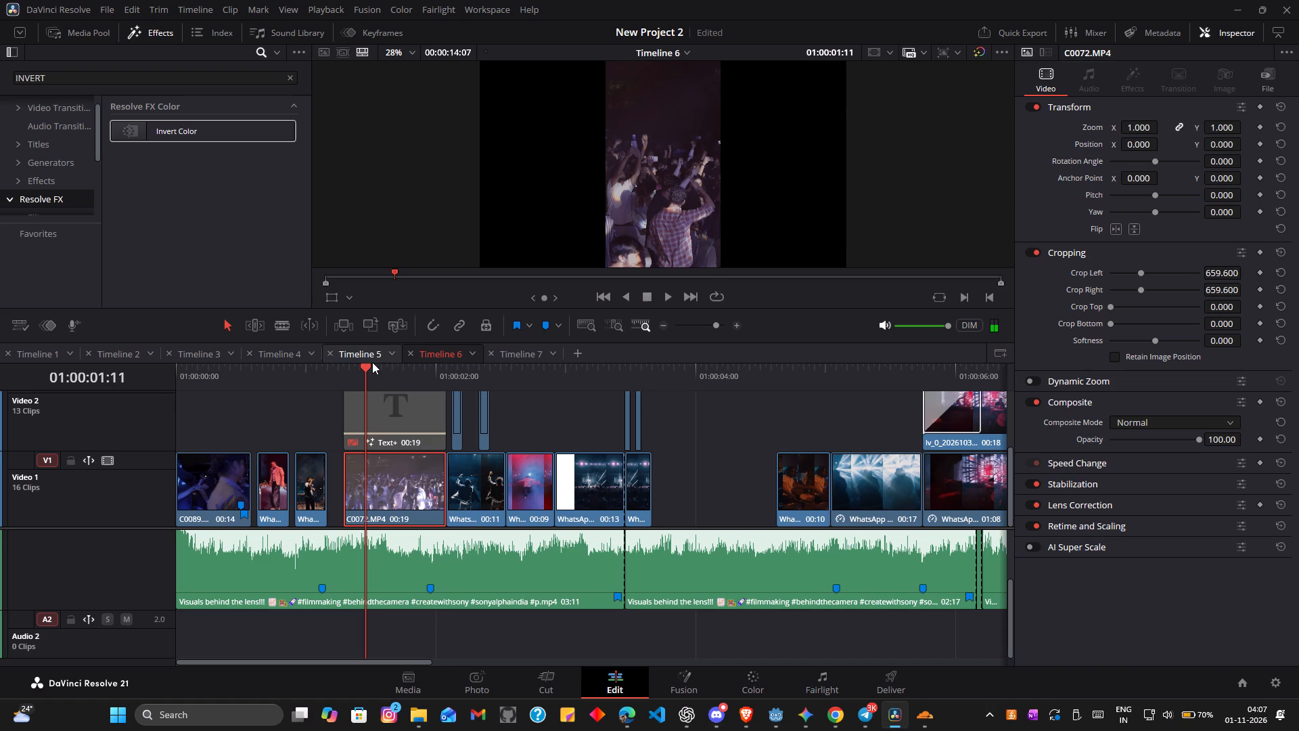
pyautogui.moveTo(370, 367); pyautogui.dragTo(141, 380)
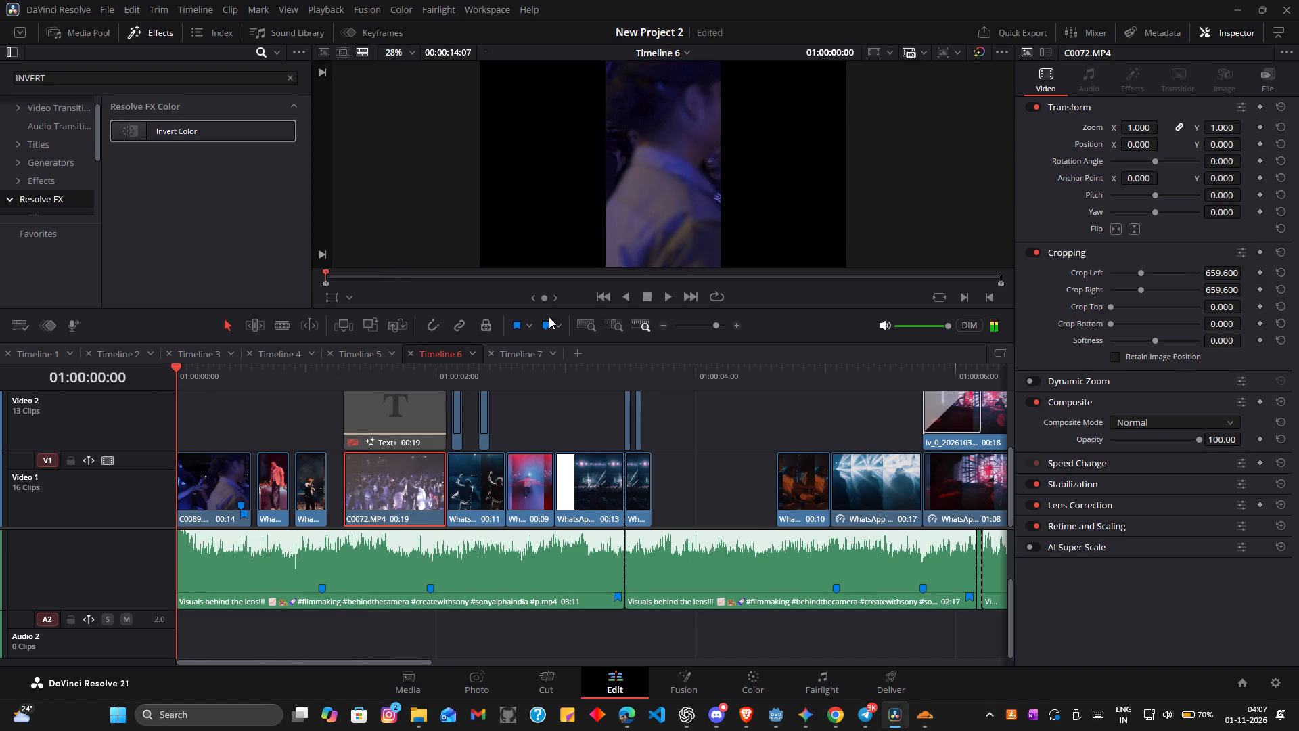
pyautogui.click(669, 297)
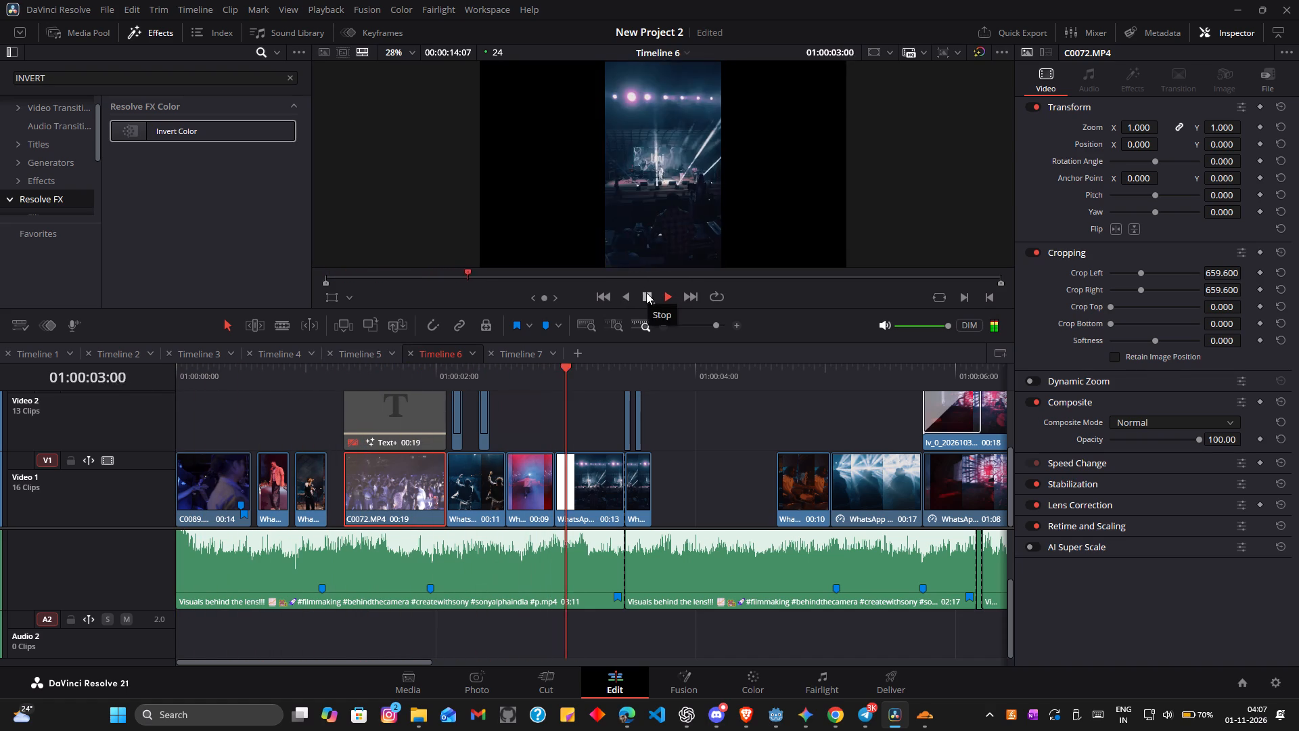
pyautogui.click(646, 292)
# Enable the SPIRIT 2026 Text+ title on Video 2 above the C0072.MP4 crowd clip.
pyautogui.click(420, 416)
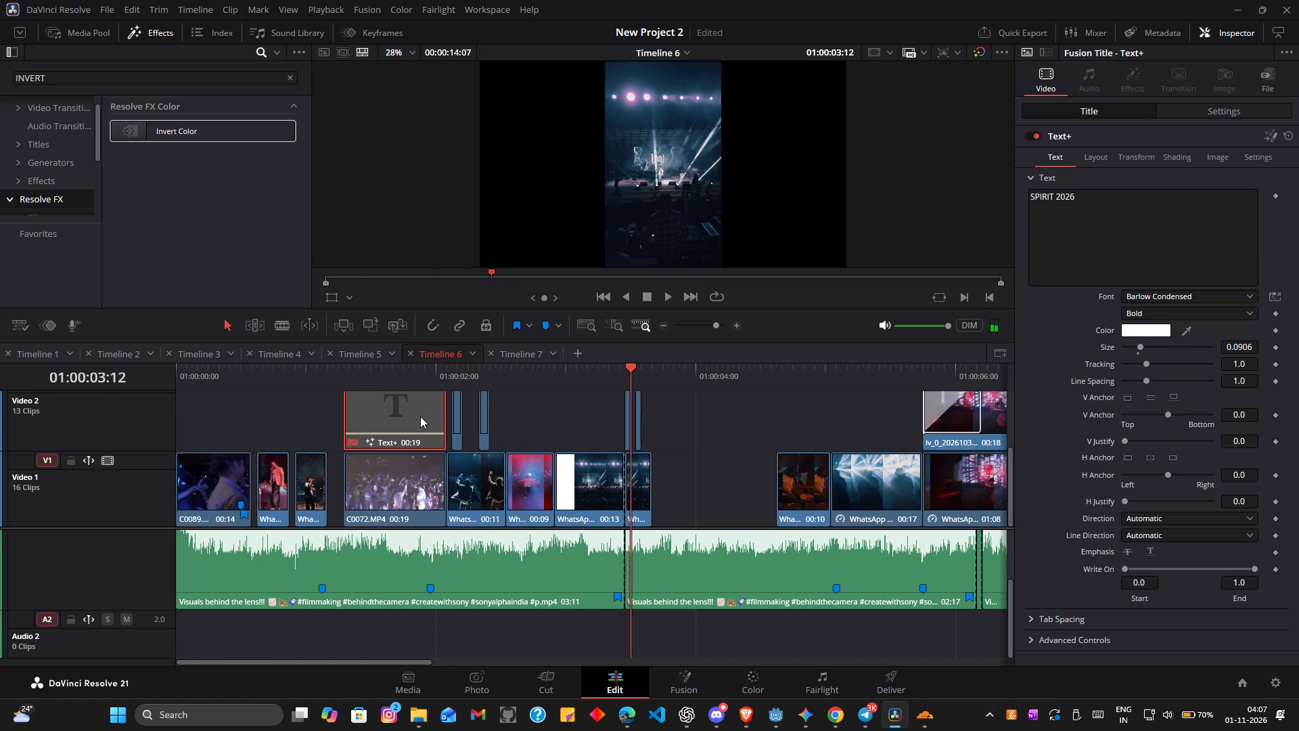
pyautogui.press('d')
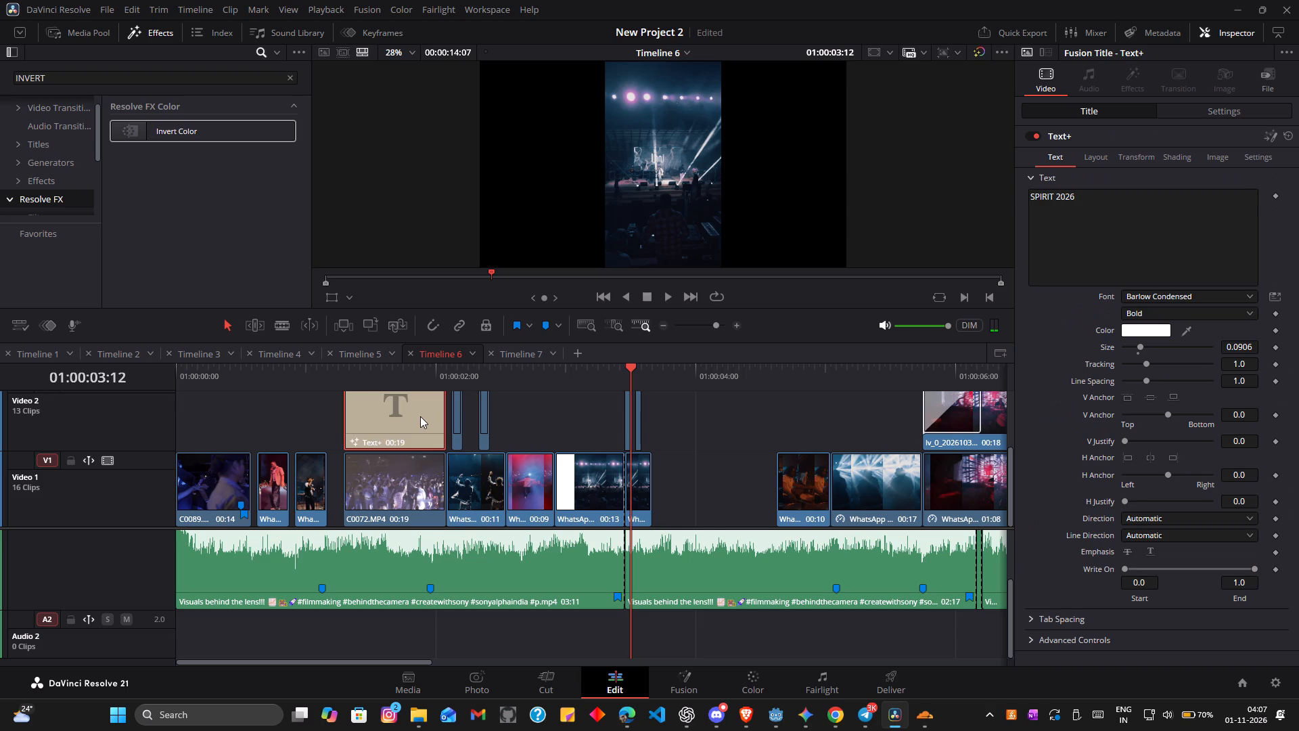
# Play Timeline 6 from its start to about 01:00:13:09 to review the whole edit.
pyautogui.moveTo(629, 372); pyautogui.dragTo(171, 389)
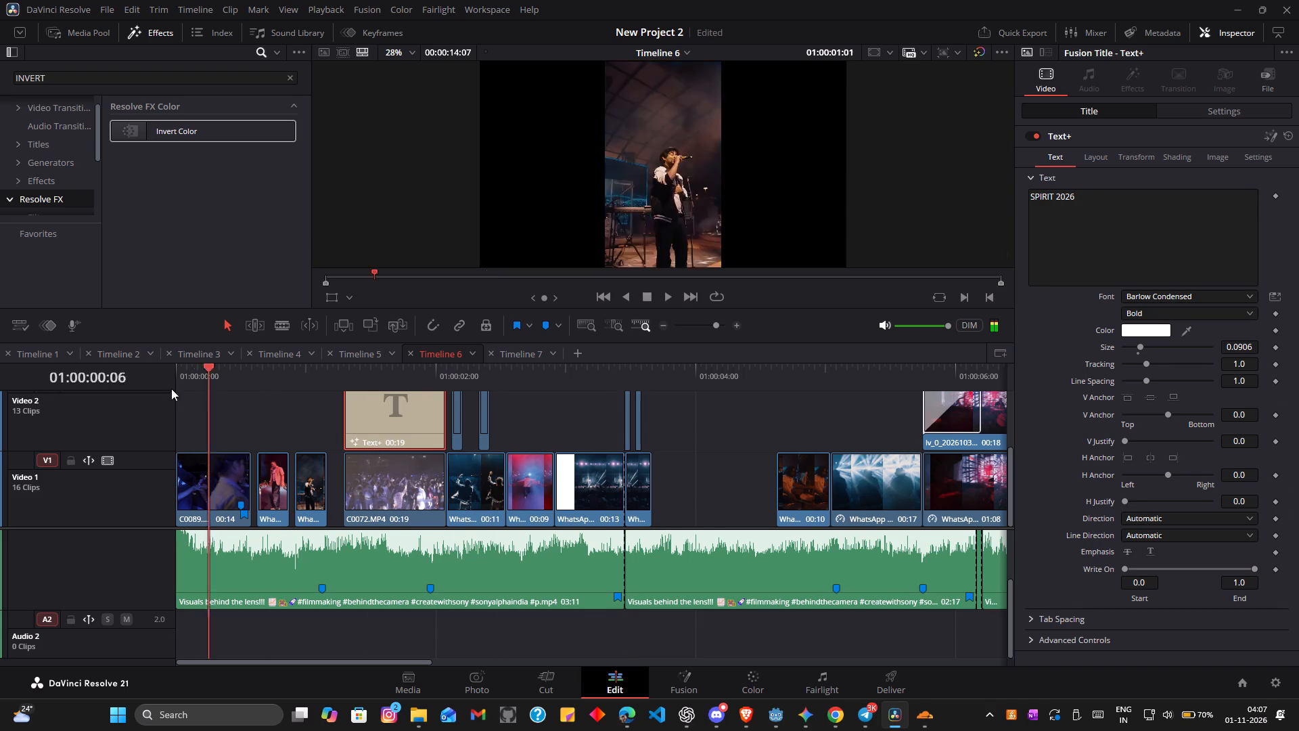
pyautogui.moveTo(171, 389); pyautogui.dragTo(182, 389)
pyautogui.click(673, 300)
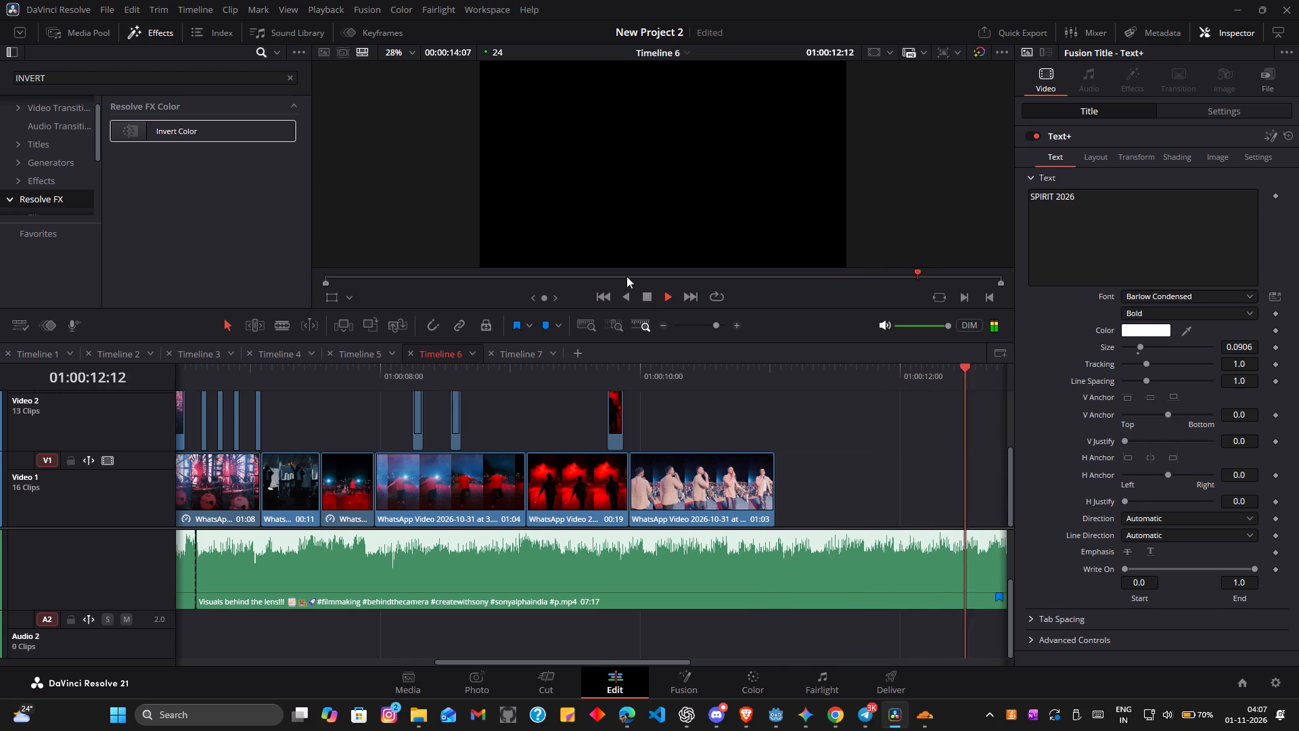
pyautogui.click(644, 298)
# Scrub Timeline 6 between about 01:00:09:11 and 01:00:07:07 to examine the red-lit shots and CRICKET GROUND title, ending back on Timeline 6.
pyautogui.moveTo(520, 461); pyautogui.dragTo(808, 502, button='middle')
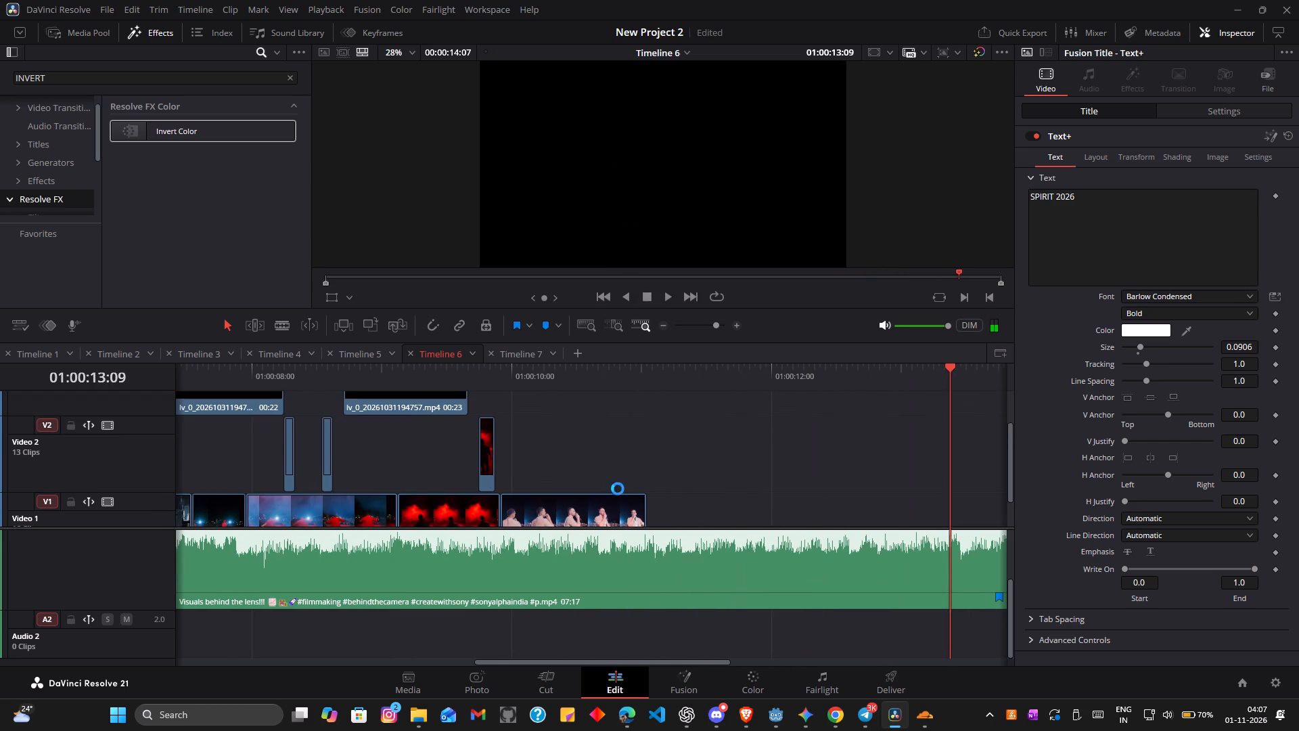
pyautogui.moveTo(519, 464); pyautogui.dragTo(601, 470, button='middle')
pyautogui.click(473, 374)
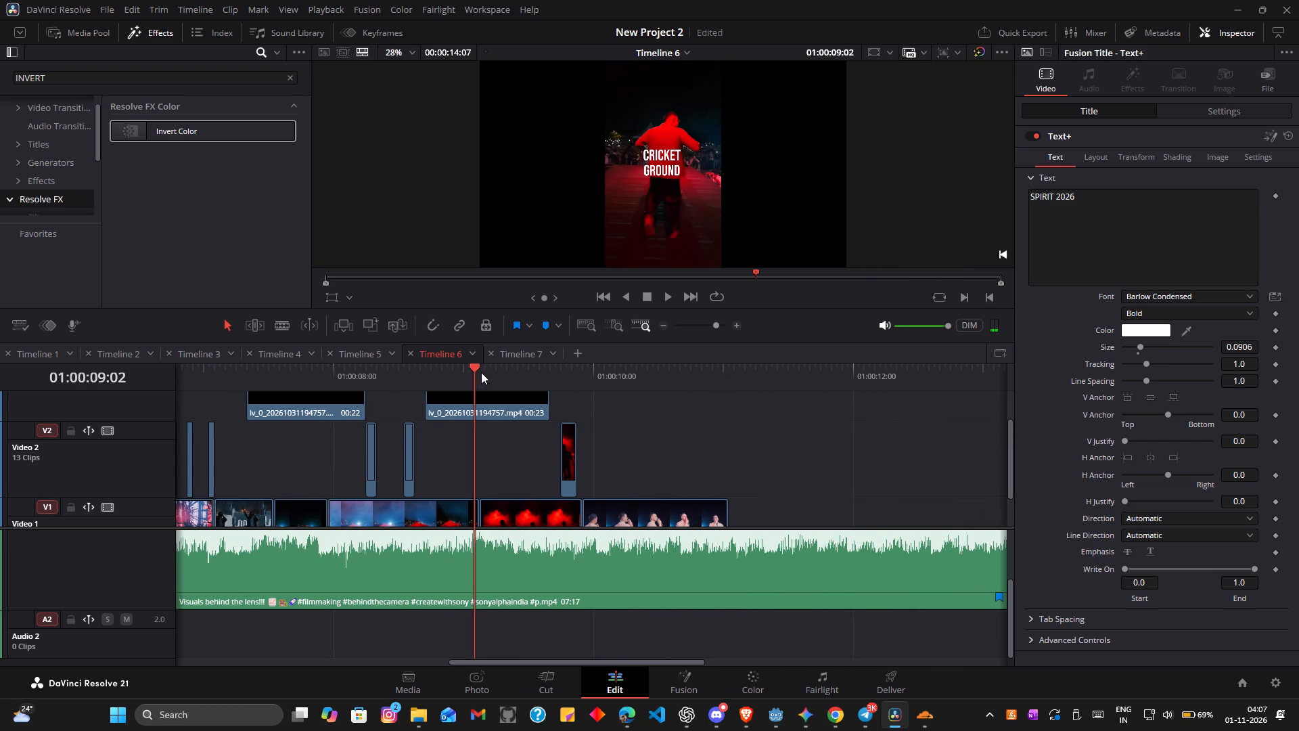
pyautogui.moveTo(472, 368); pyautogui.dragTo(523, 364)
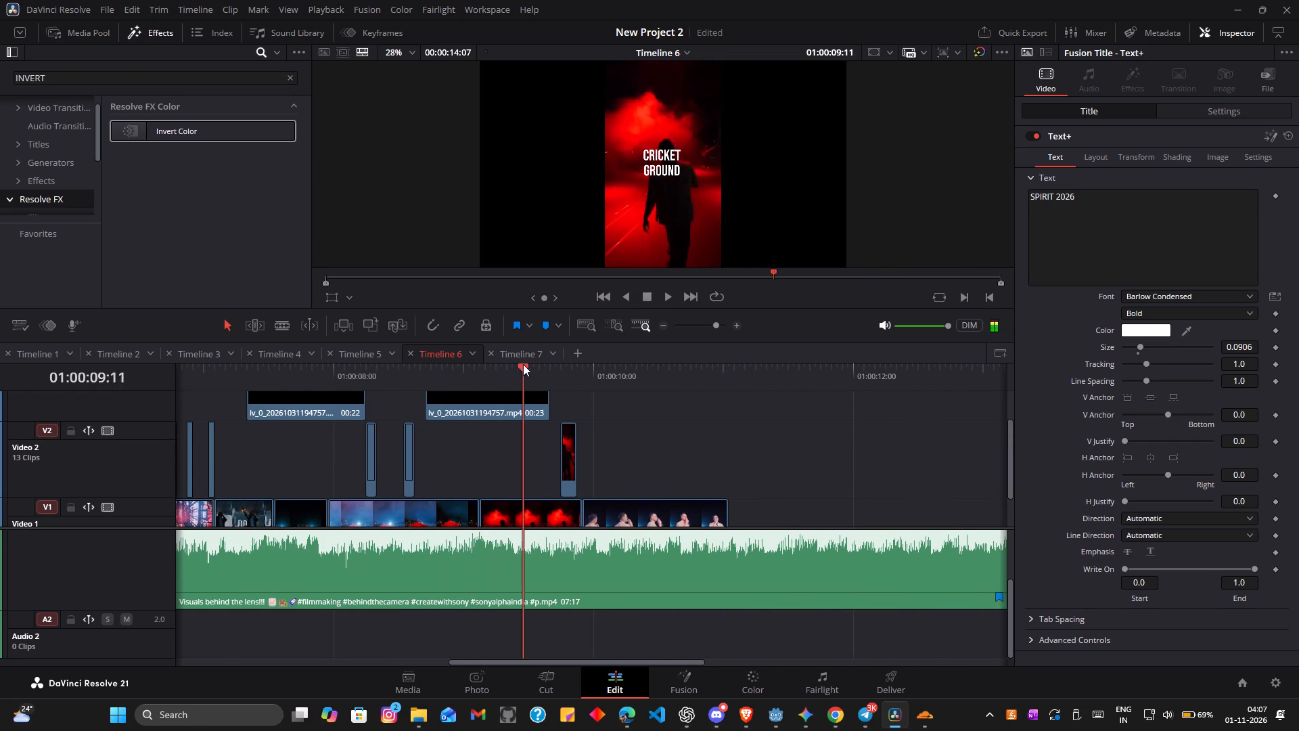
pyautogui.moveTo(523, 364); pyautogui.dragTo(433, 359)
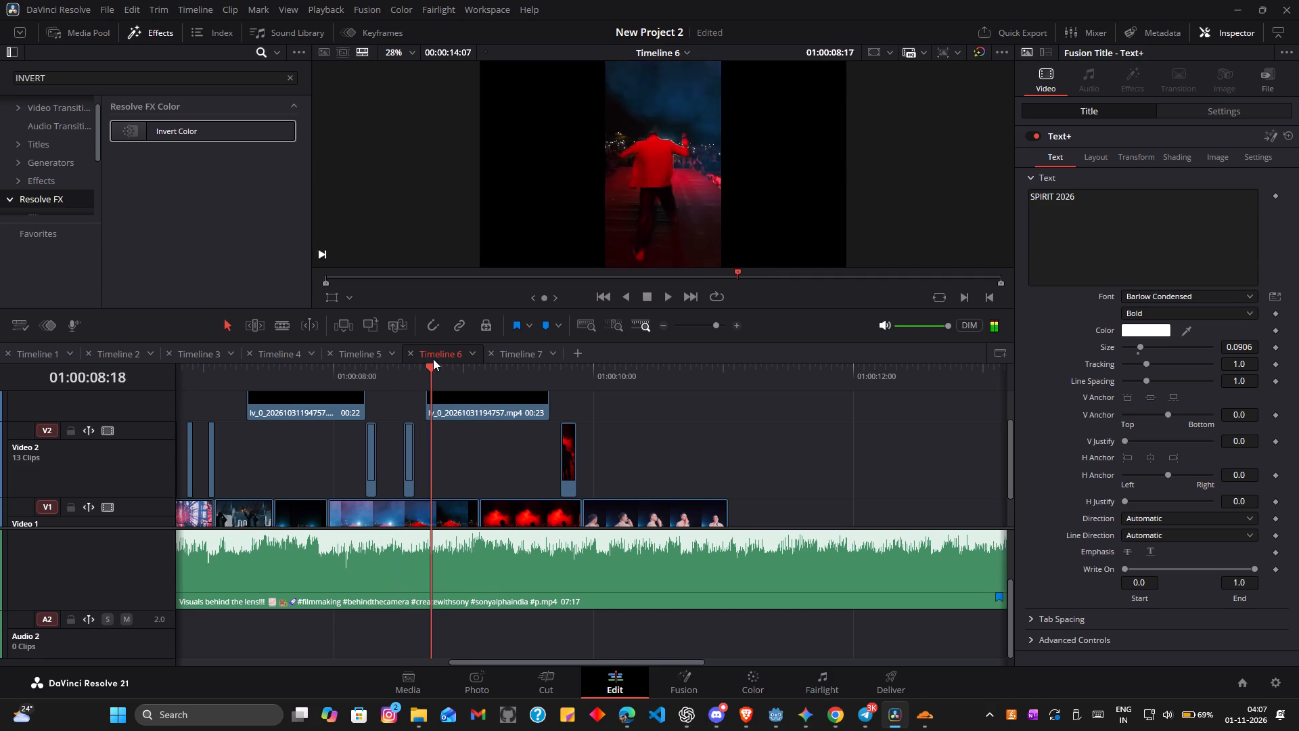
pyautogui.moveTo(433, 359); pyautogui.dragTo(240, 364)
pyautogui.moveTo(240, 362); pyautogui.dragTo(260, 362)
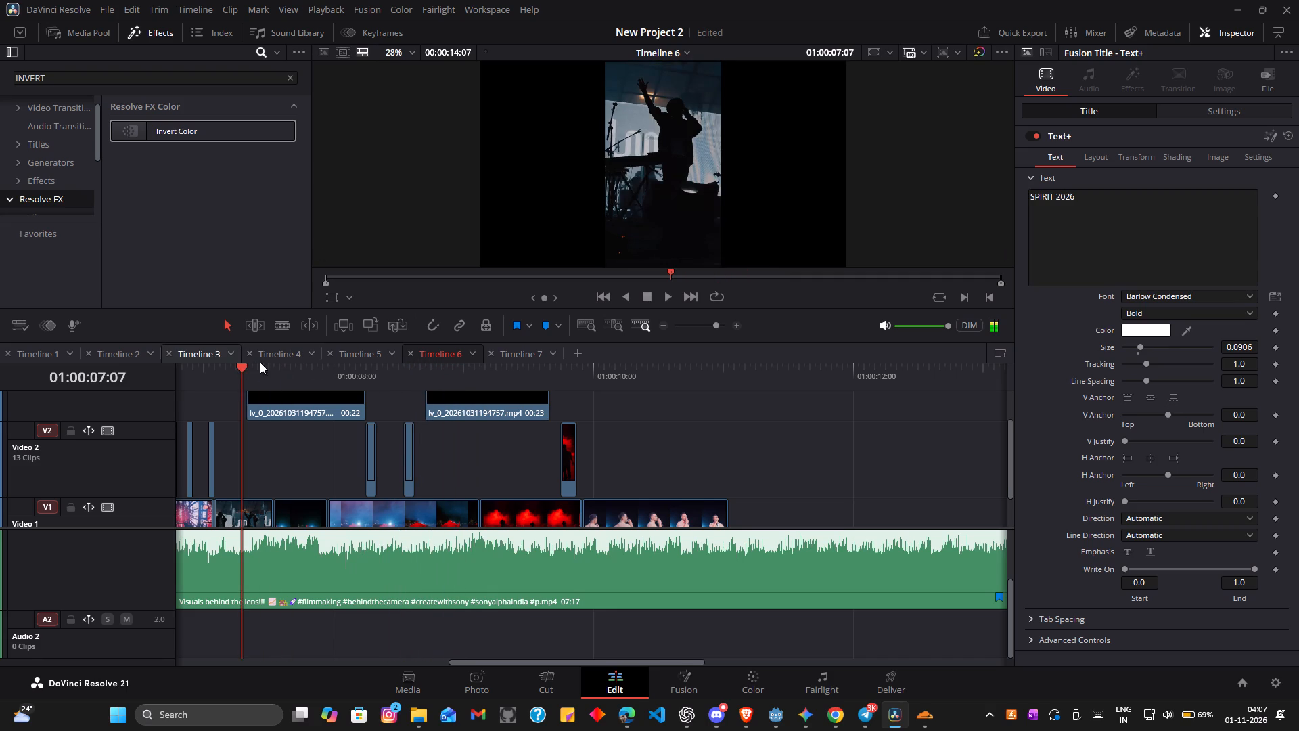
pyautogui.moveTo(260, 362); pyautogui.dragTo(292, 365)
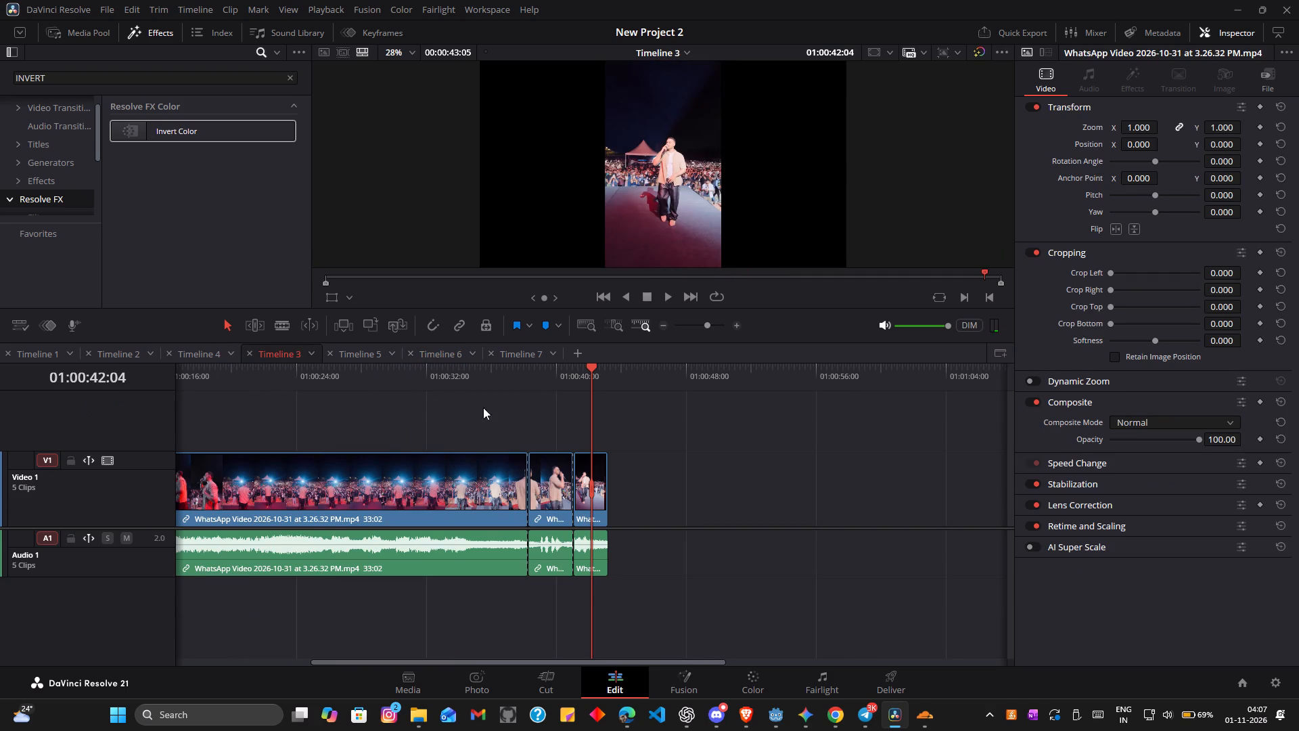
pyautogui.click(438, 352)
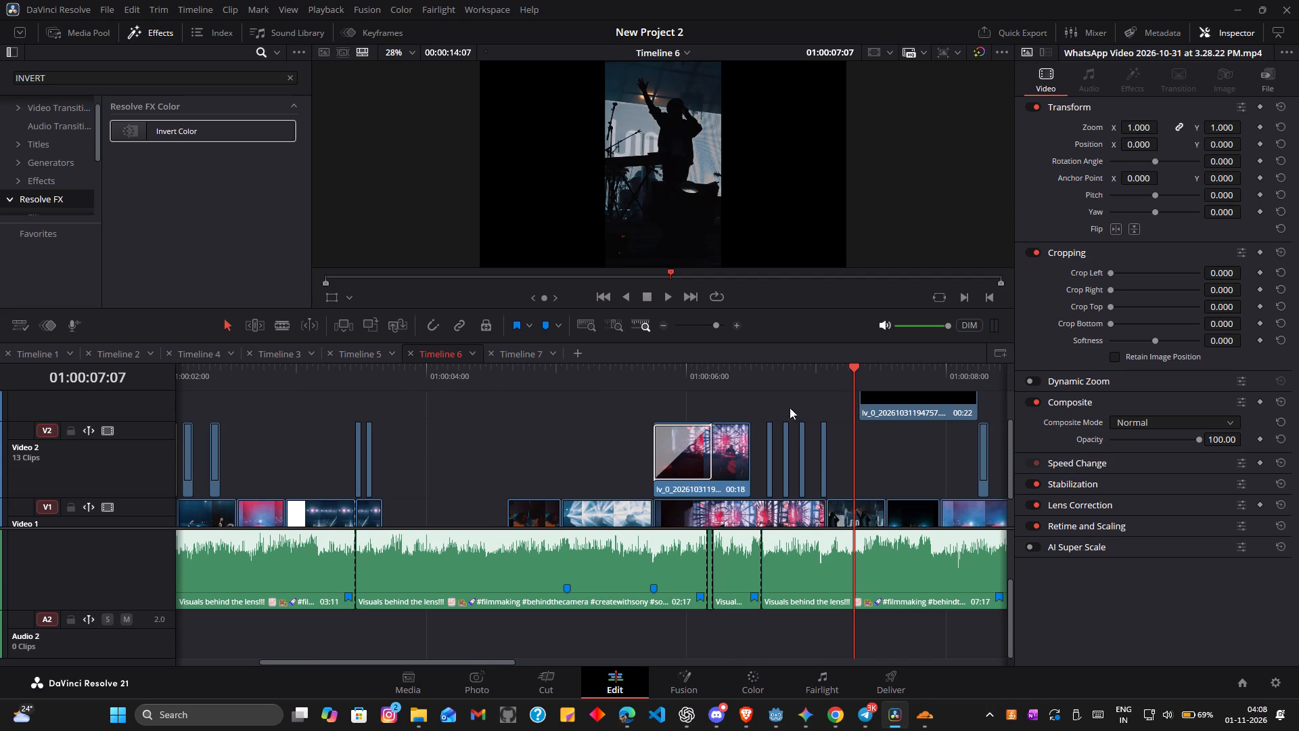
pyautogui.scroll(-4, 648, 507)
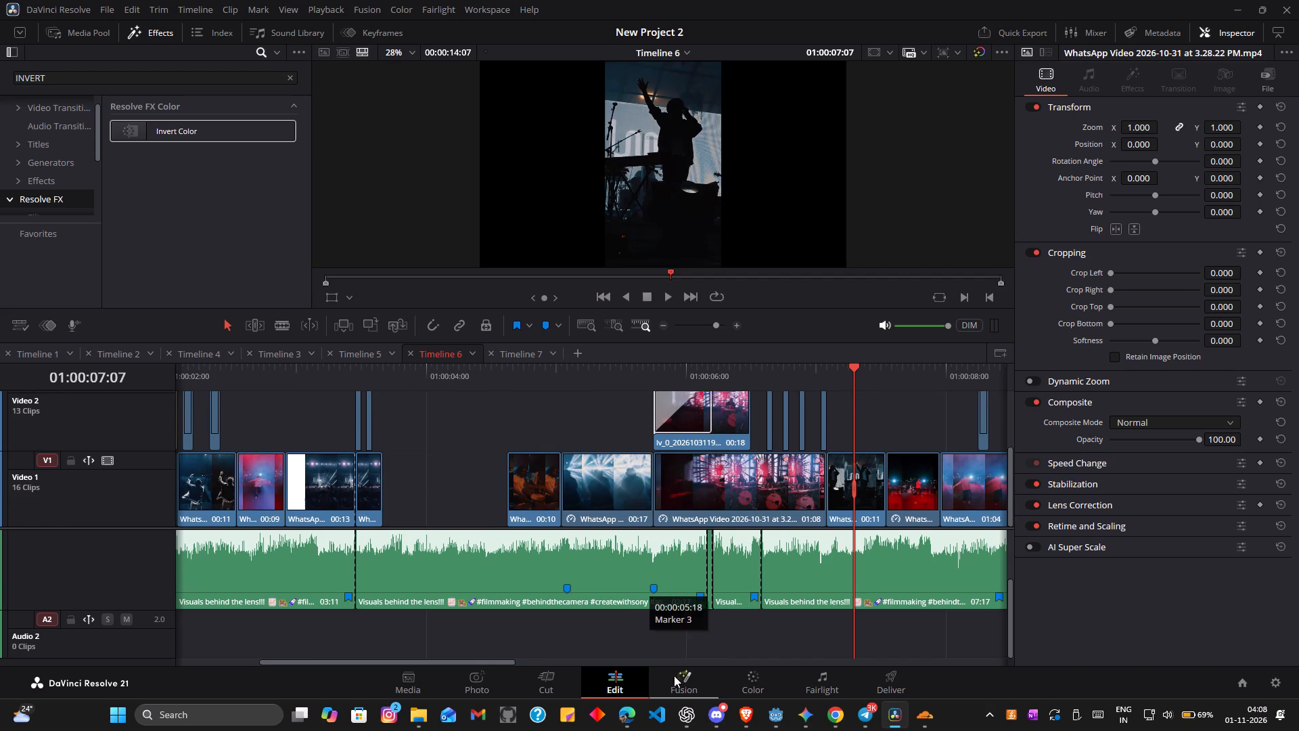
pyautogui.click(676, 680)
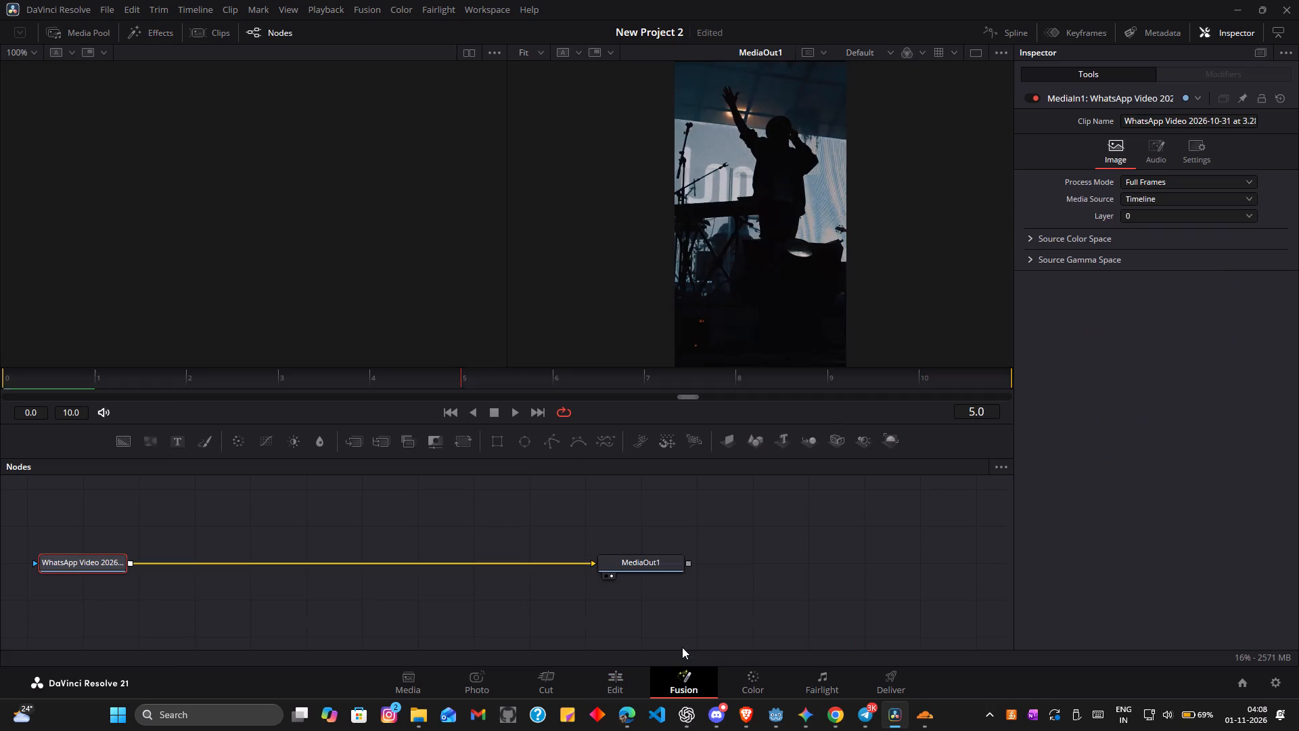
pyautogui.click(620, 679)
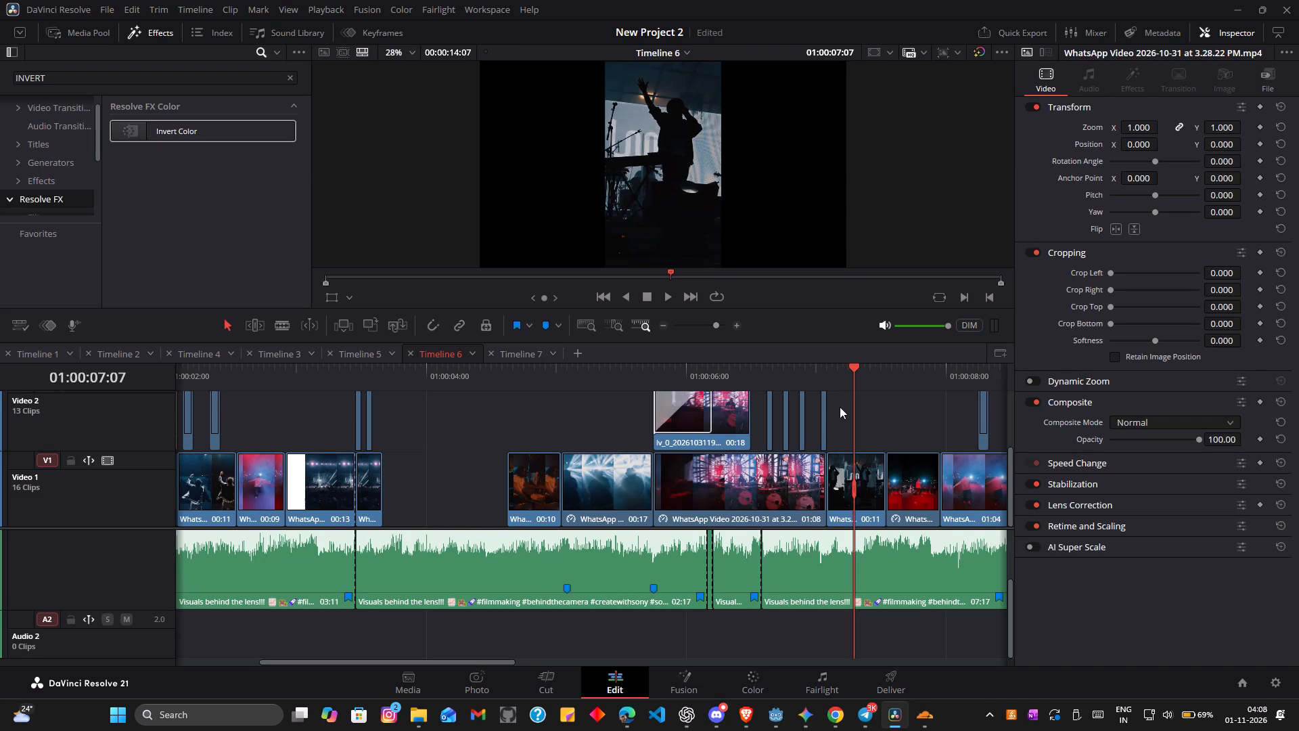
# Play Timeline 6 from about 01:00:04:21, at the drummer clip, to about 01:00:11:03 to review the second half.
pyautogui.moveTo(849, 373); pyautogui.dragTo(543, 359)
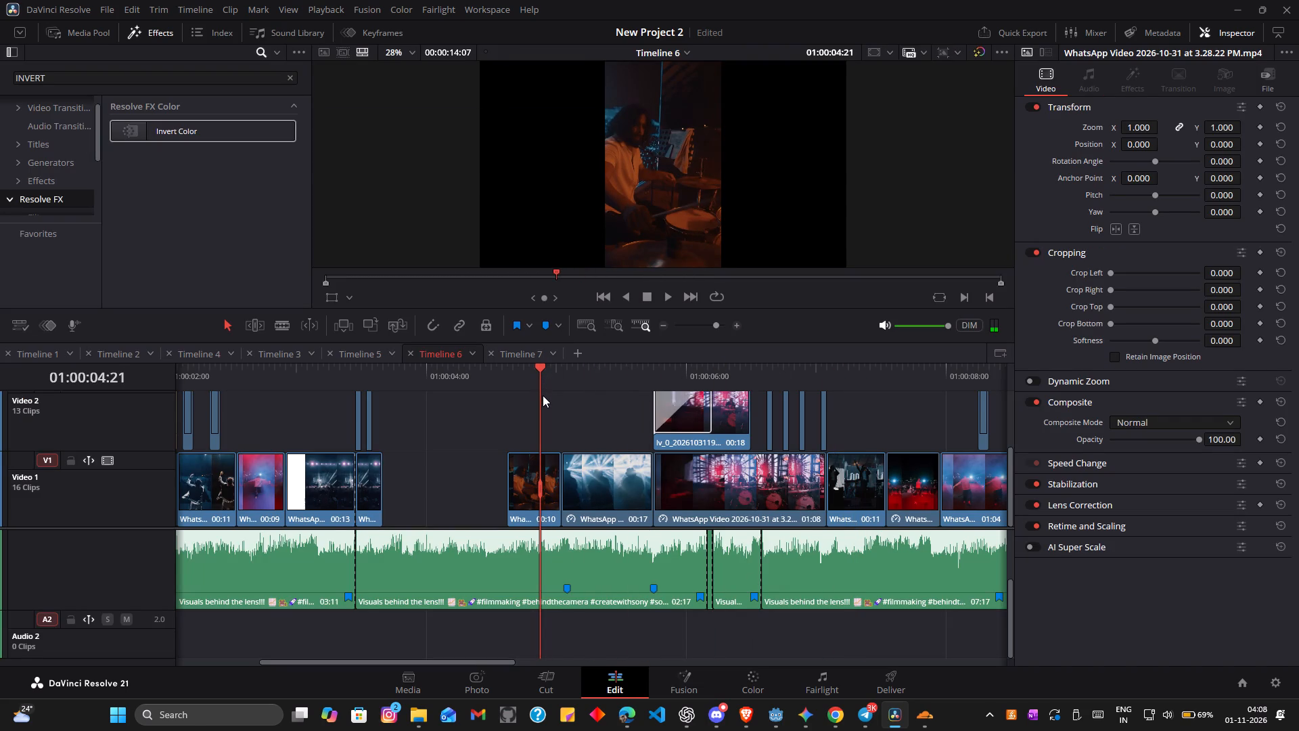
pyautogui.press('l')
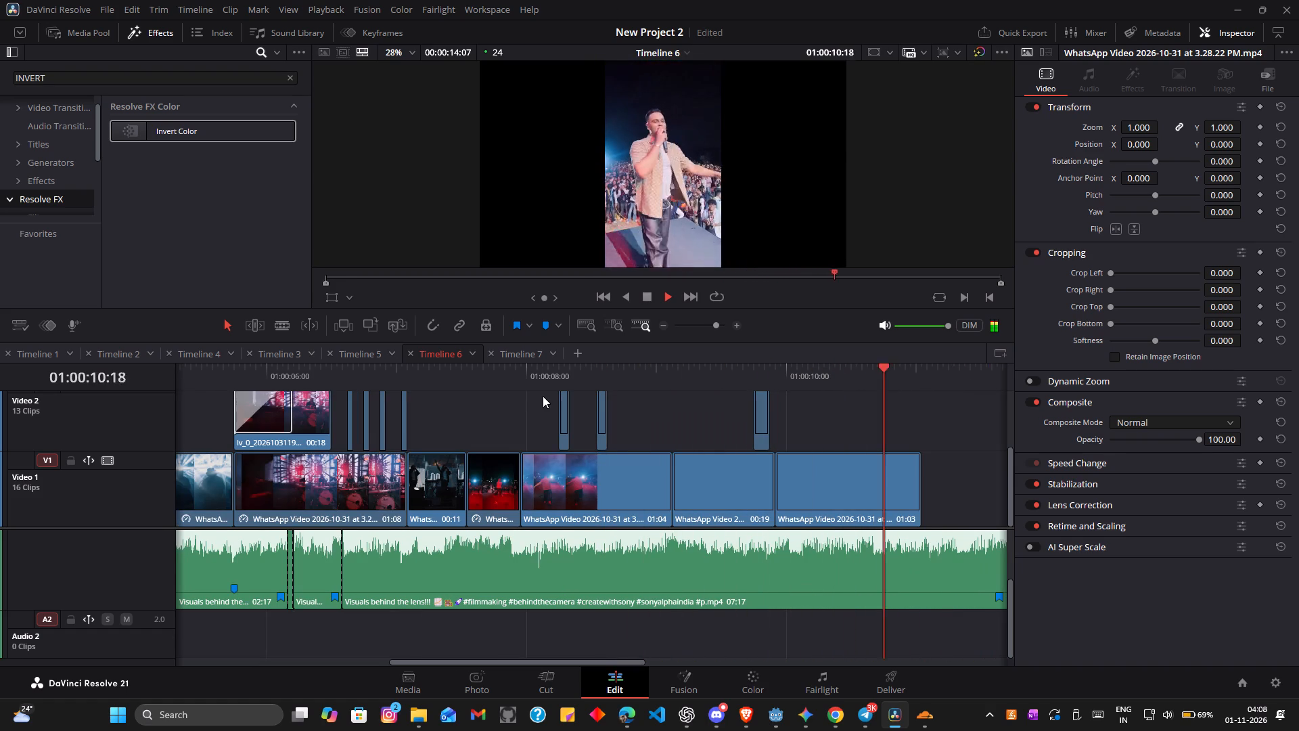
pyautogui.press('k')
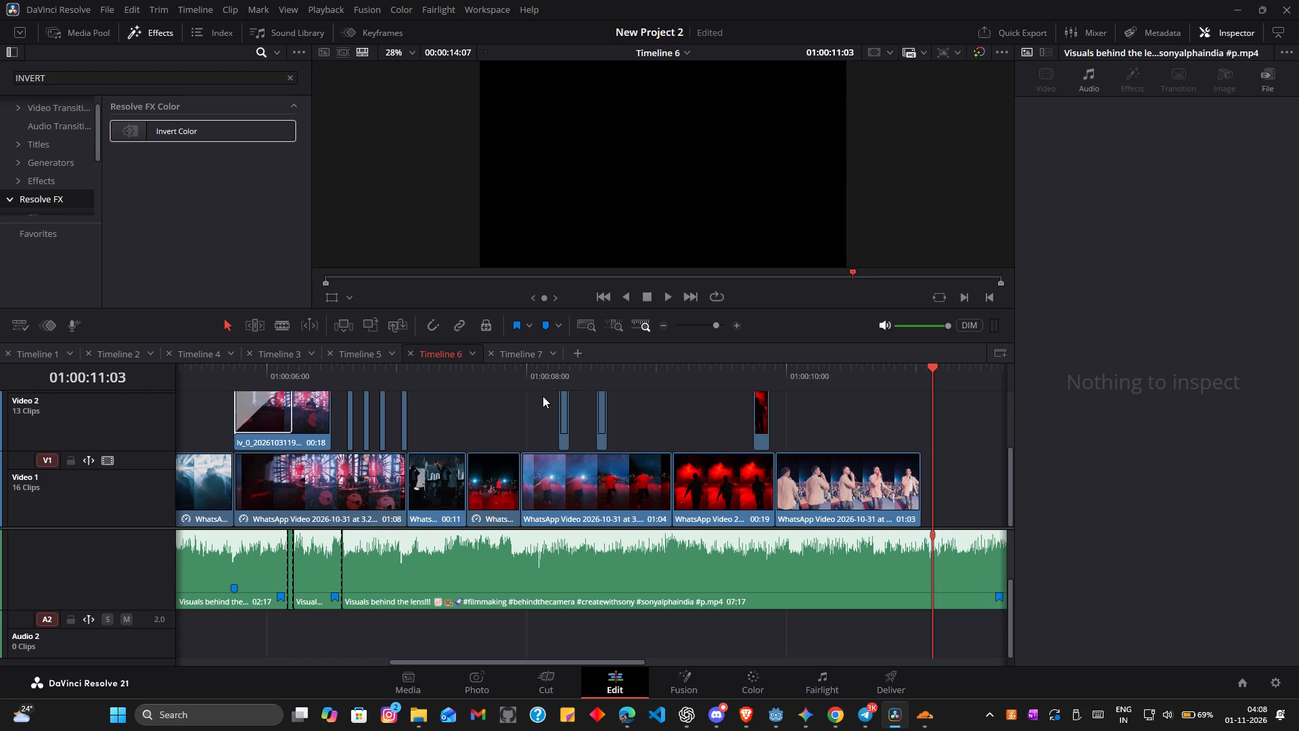
# Open the render settings for Timeline 6.
pyautogui.click(889, 688)
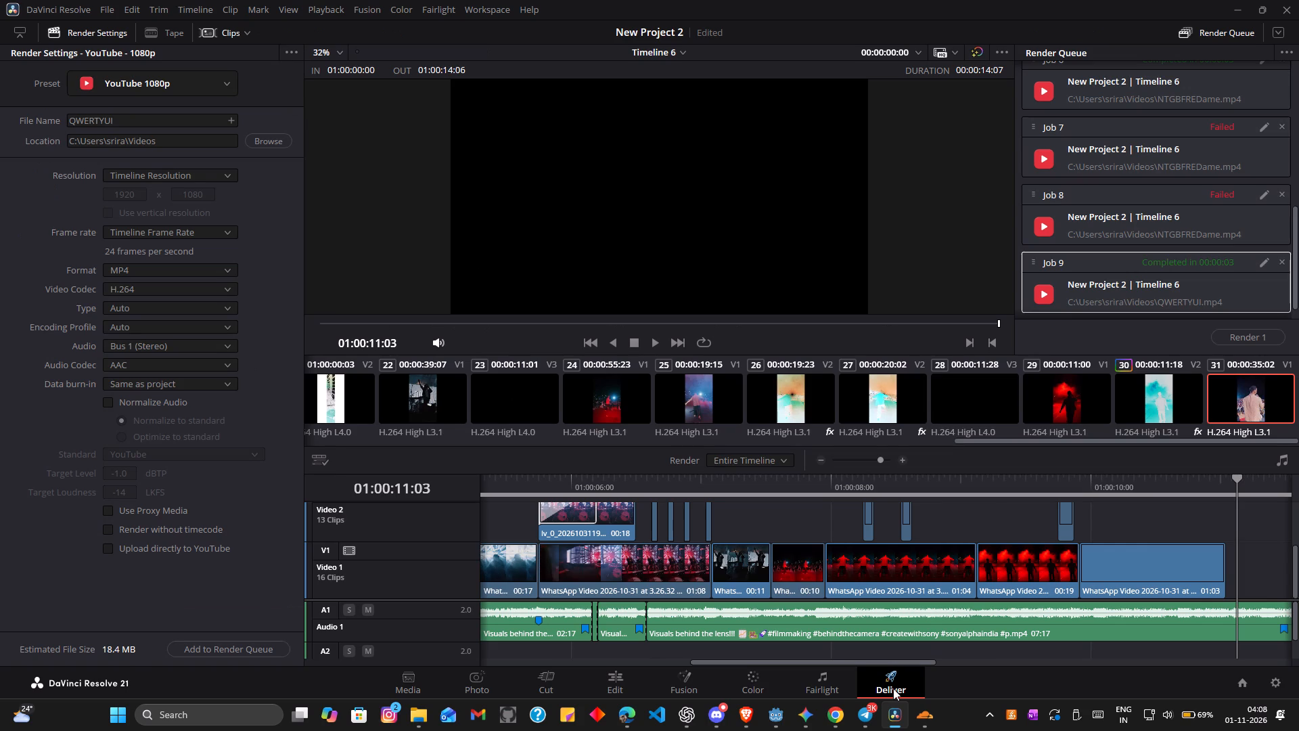
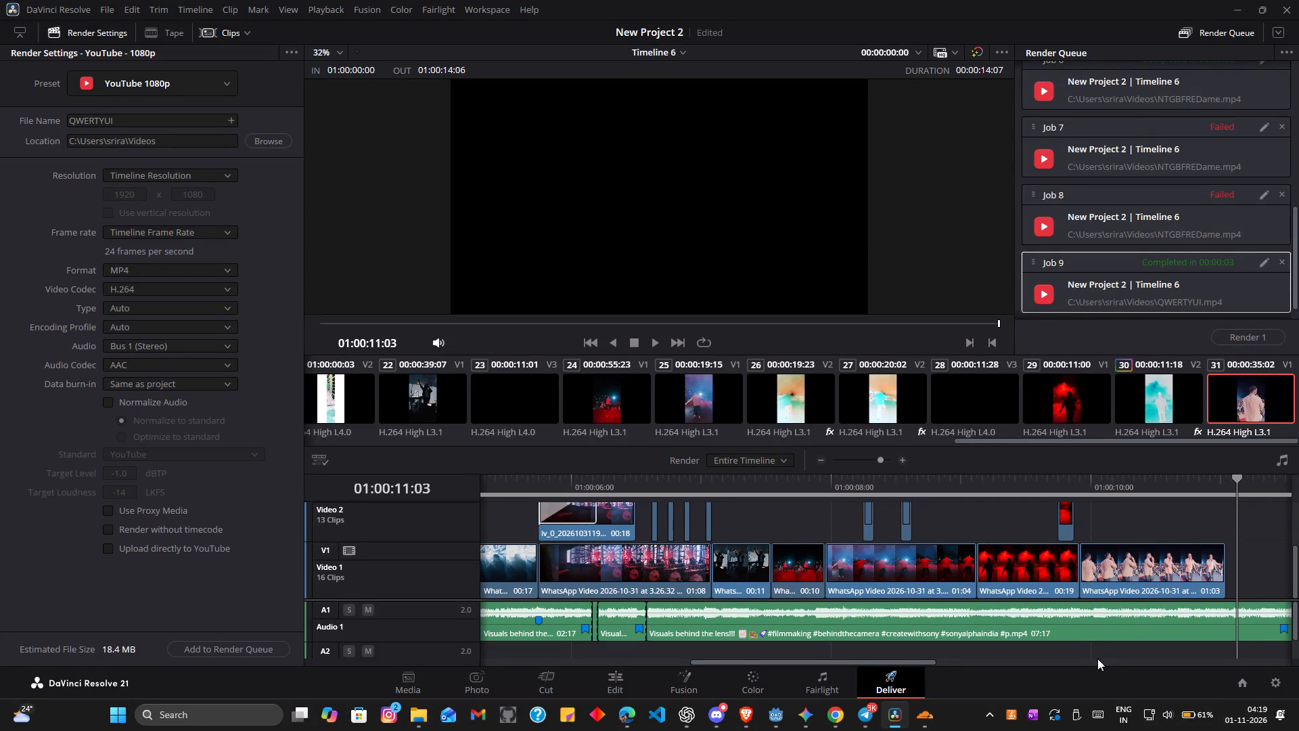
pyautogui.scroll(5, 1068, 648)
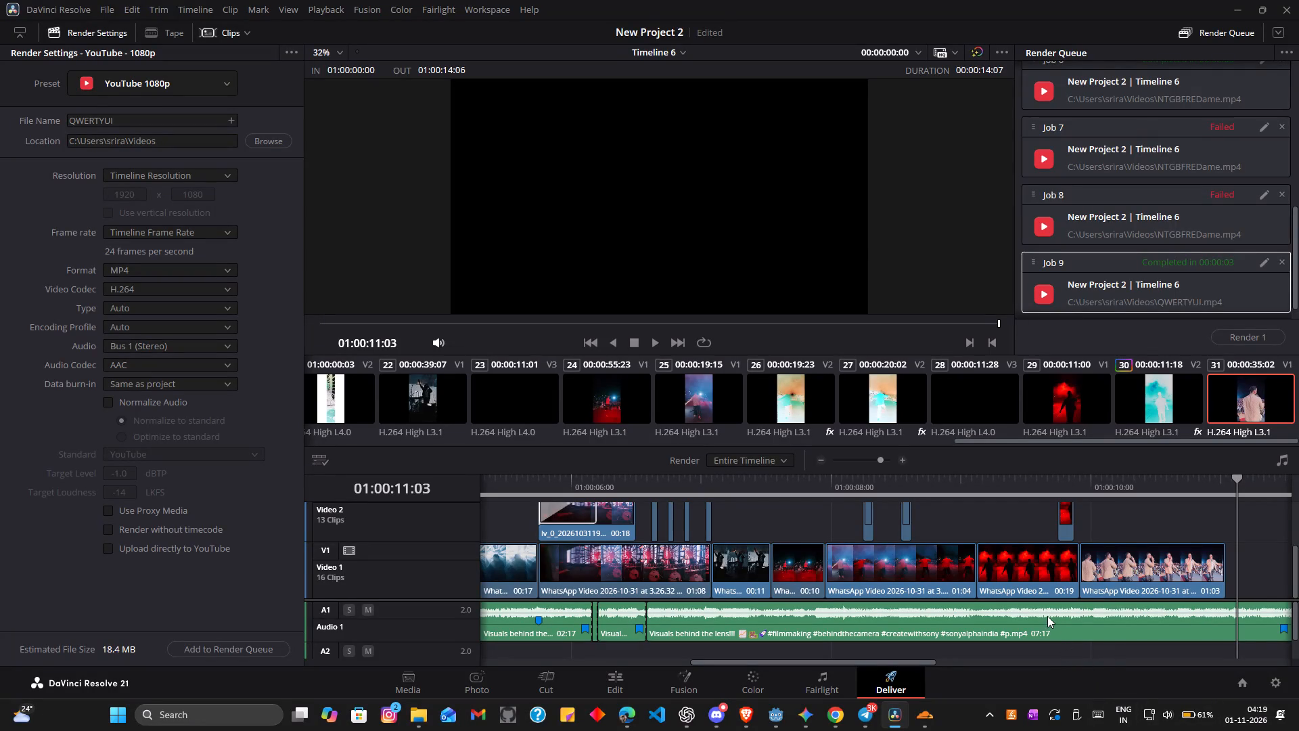
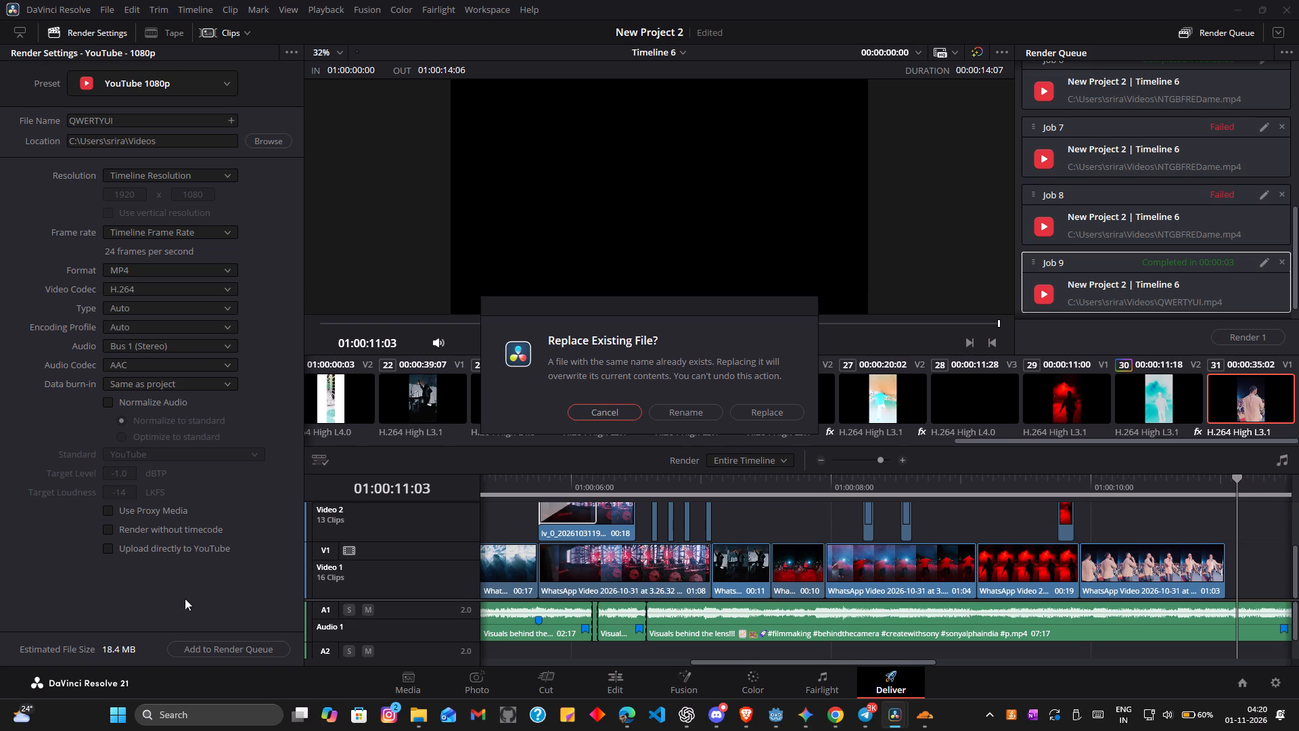
# Choose to rename the Timeline 6 render output instead of replacing the existing QWERTYUI file.
pyautogui.click(689, 419)
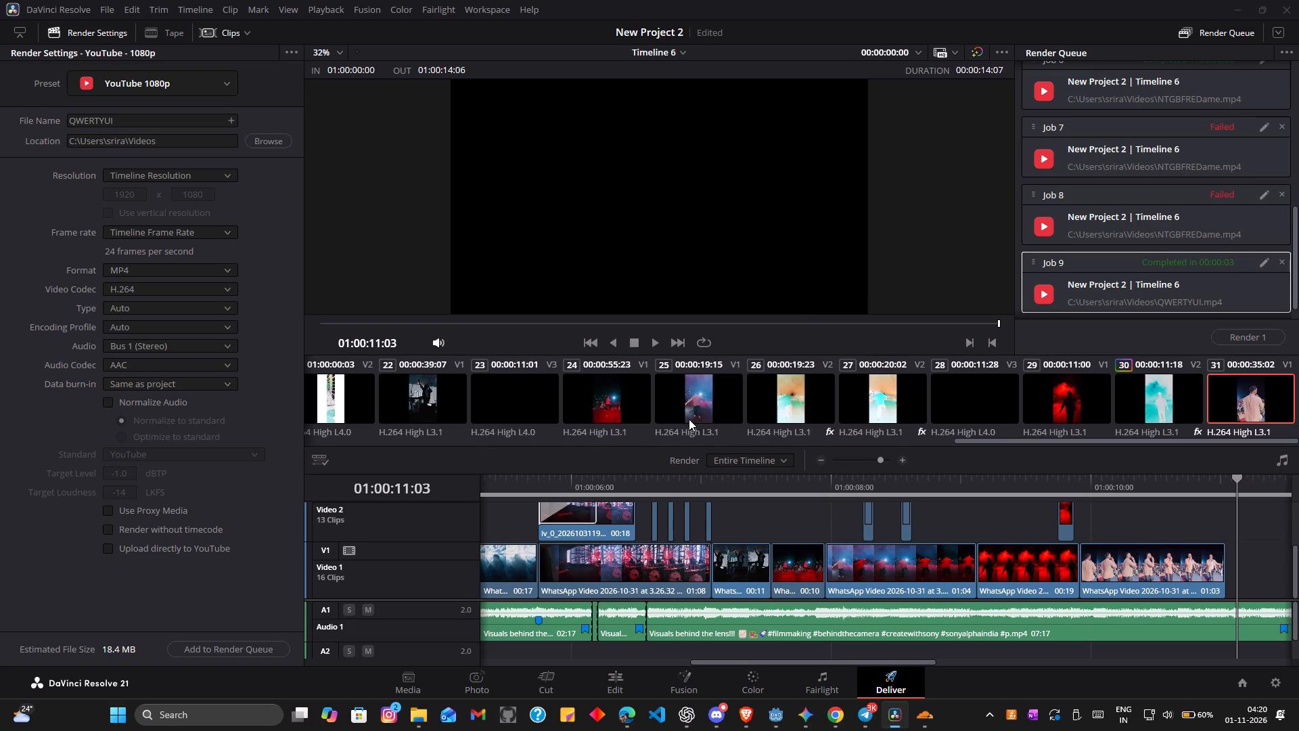